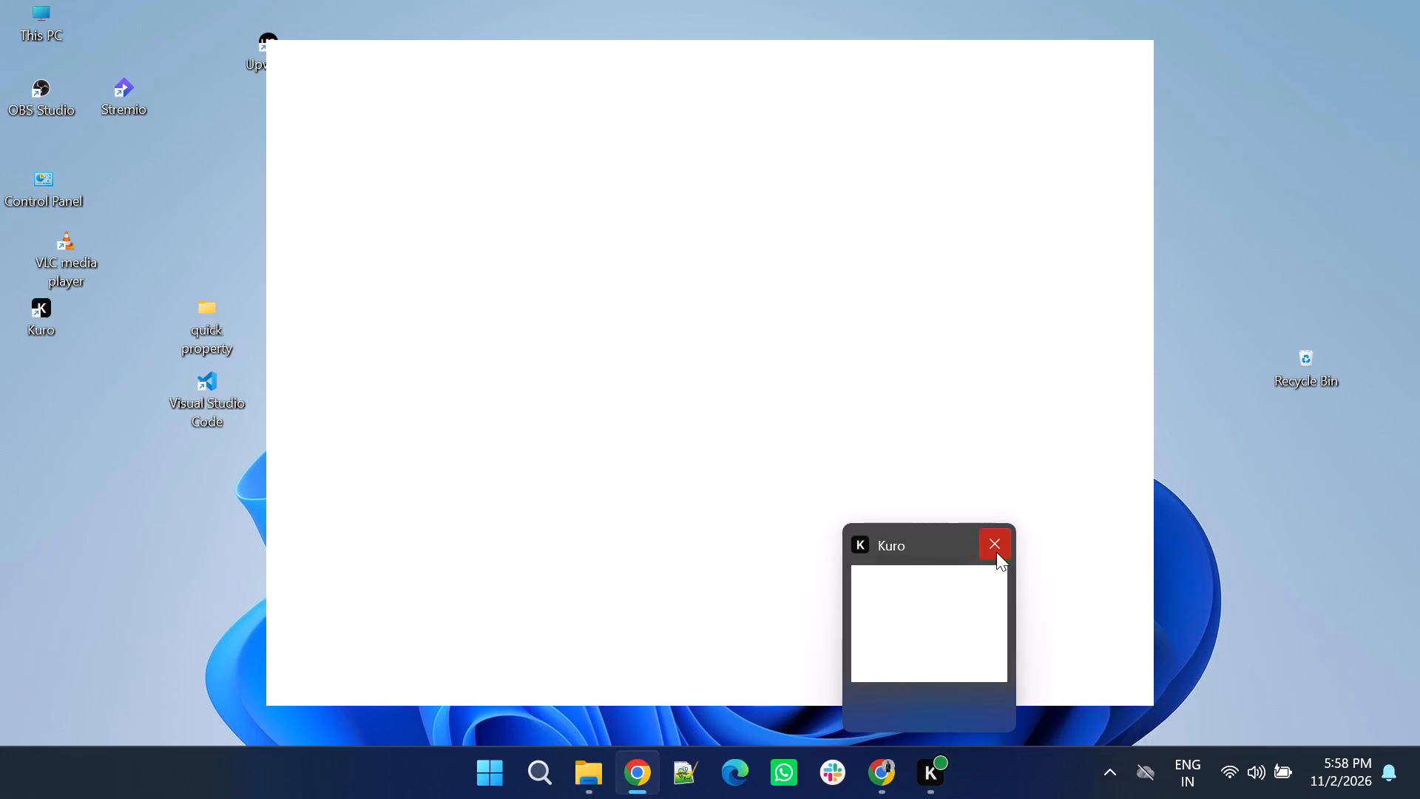
Close the blank Kuro window.
left_click(996, 552)
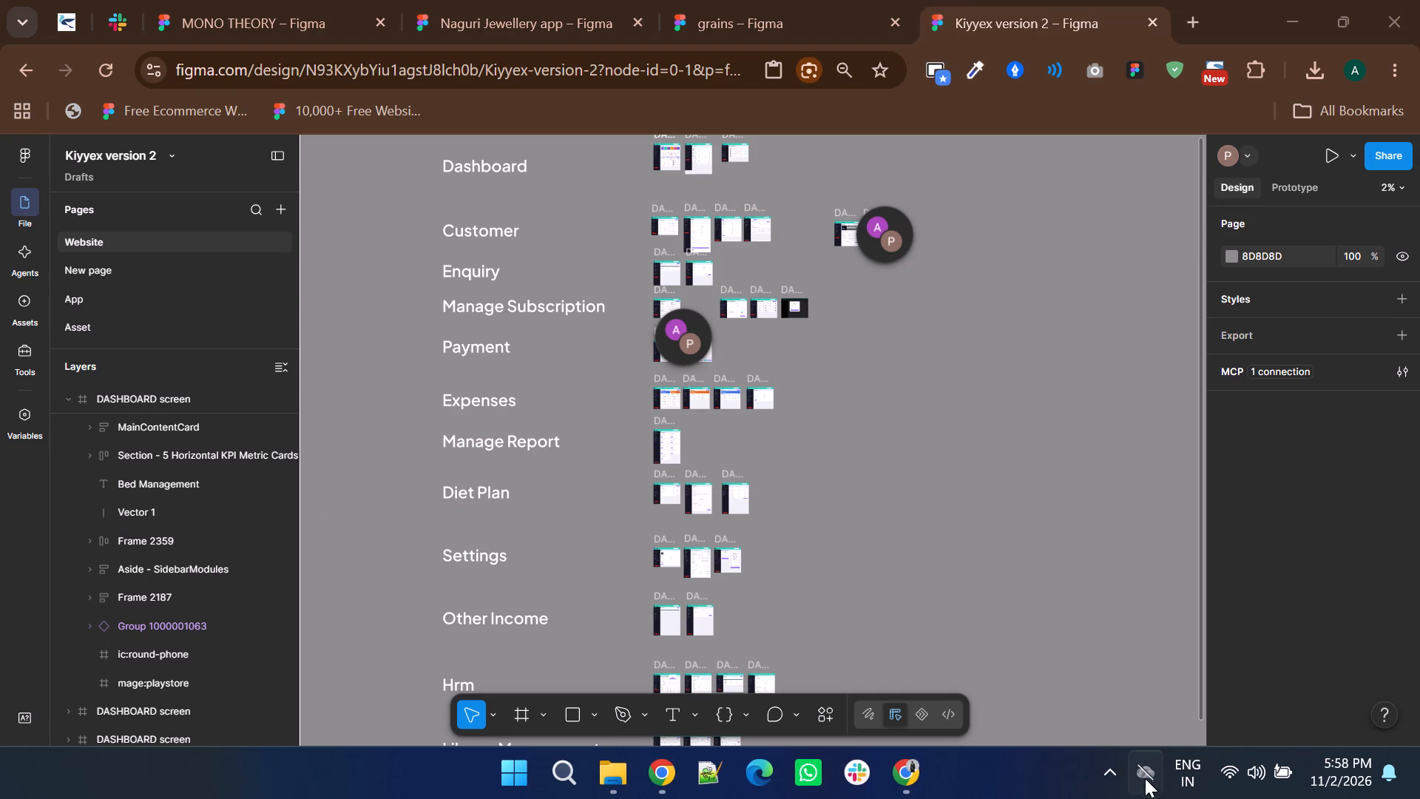
left_click(1112, 783)
left_click(1112, 783)
Recolour the "Advance Booked Beds" legend text on the Bed Management screen to F97316, sampled from the orange bed icon beside it.
scroll(885, 570, "down", 3)
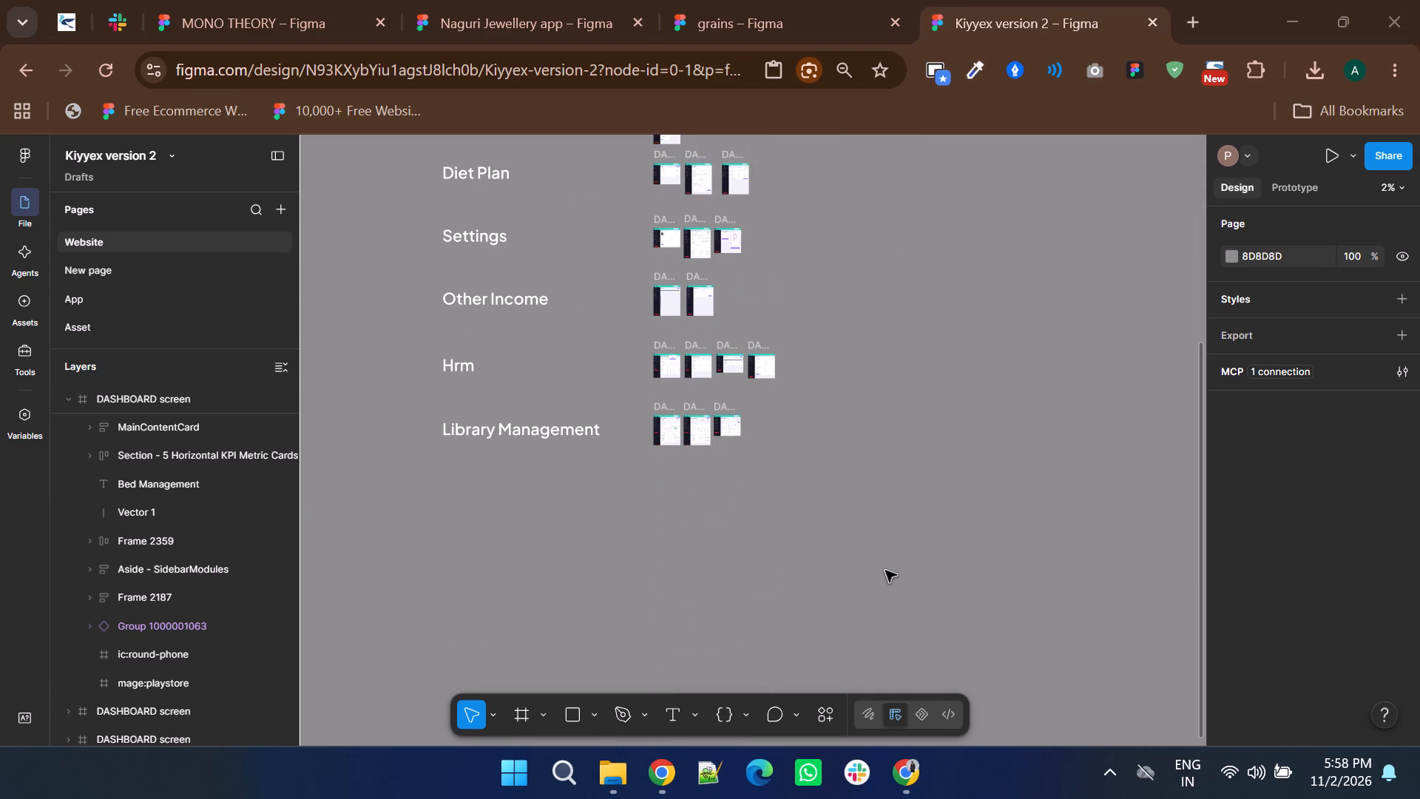
scroll(731, 425, "up", 3, "ctrl")
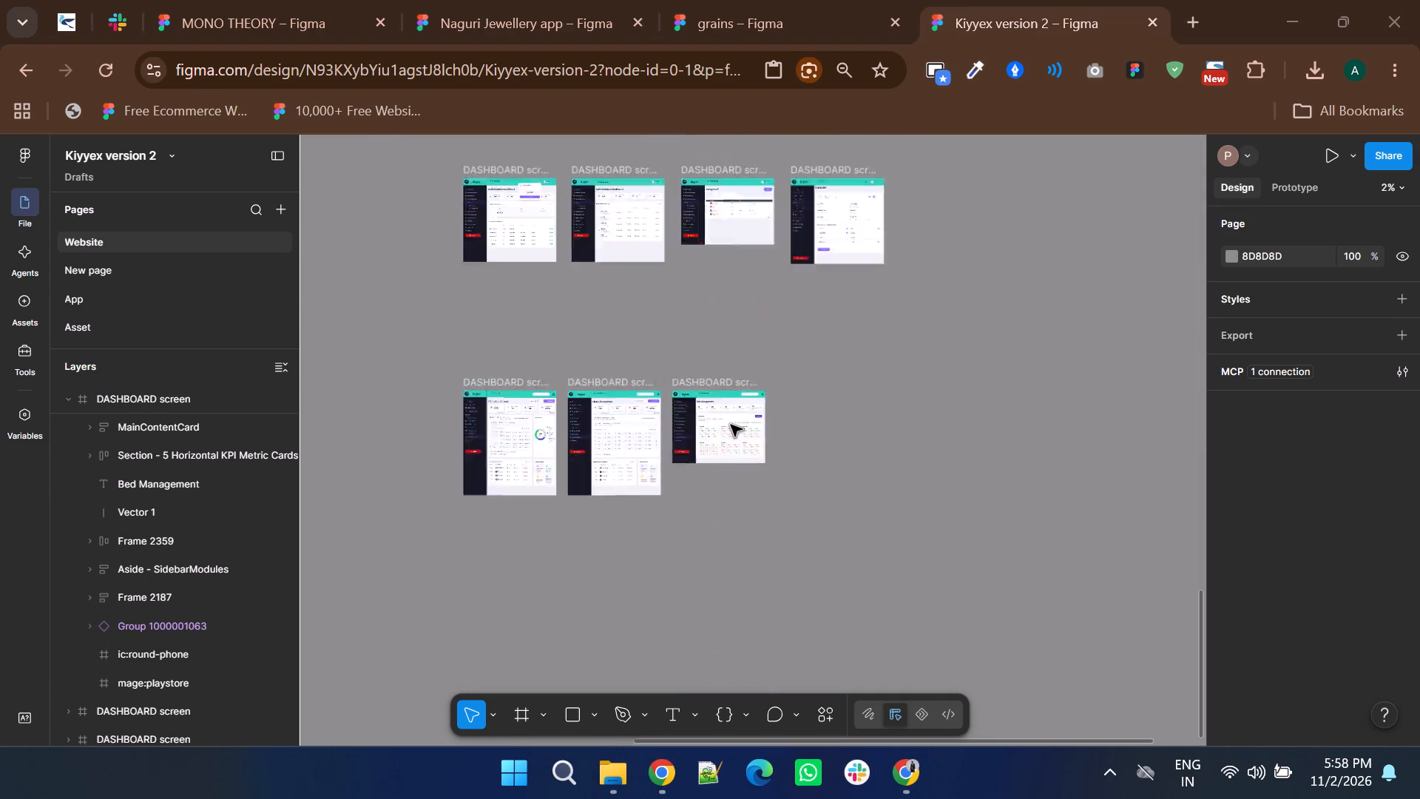
scroll(731, 425, "up", 7, "ctrl")
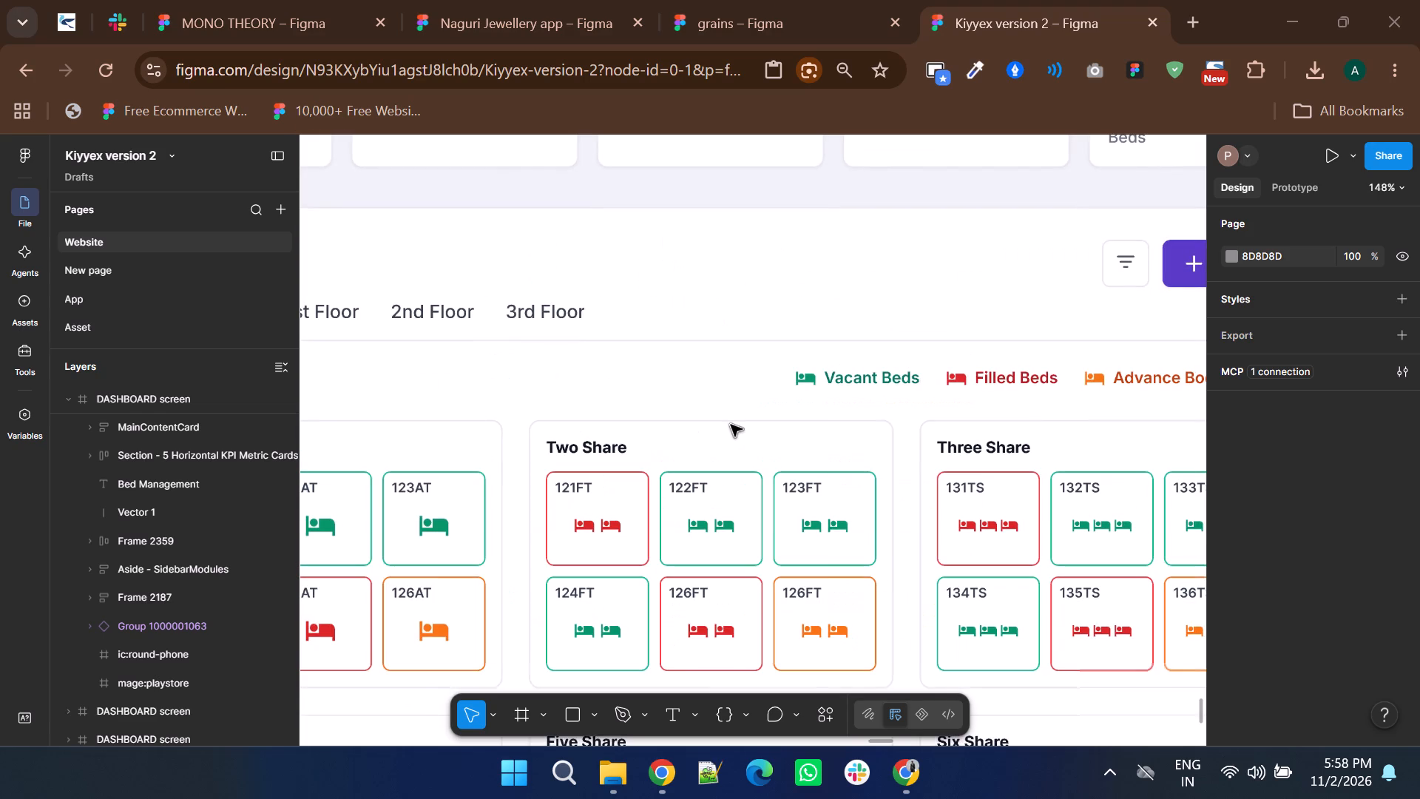
scroll(731, 425, "down", 1, "shift")
scroll(731, 425, "down", 1)
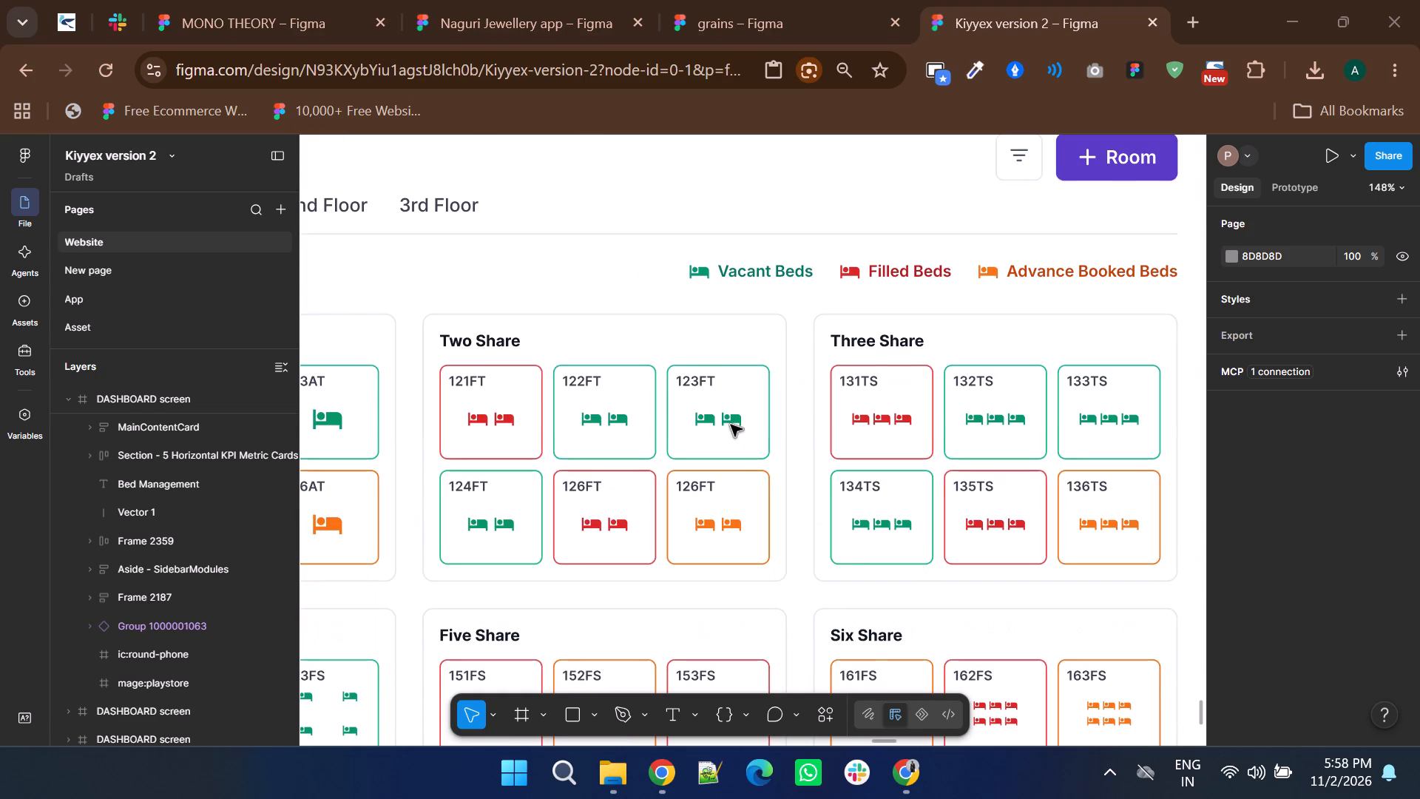
scroll(1073, 277, "up", 5, "ctrl")
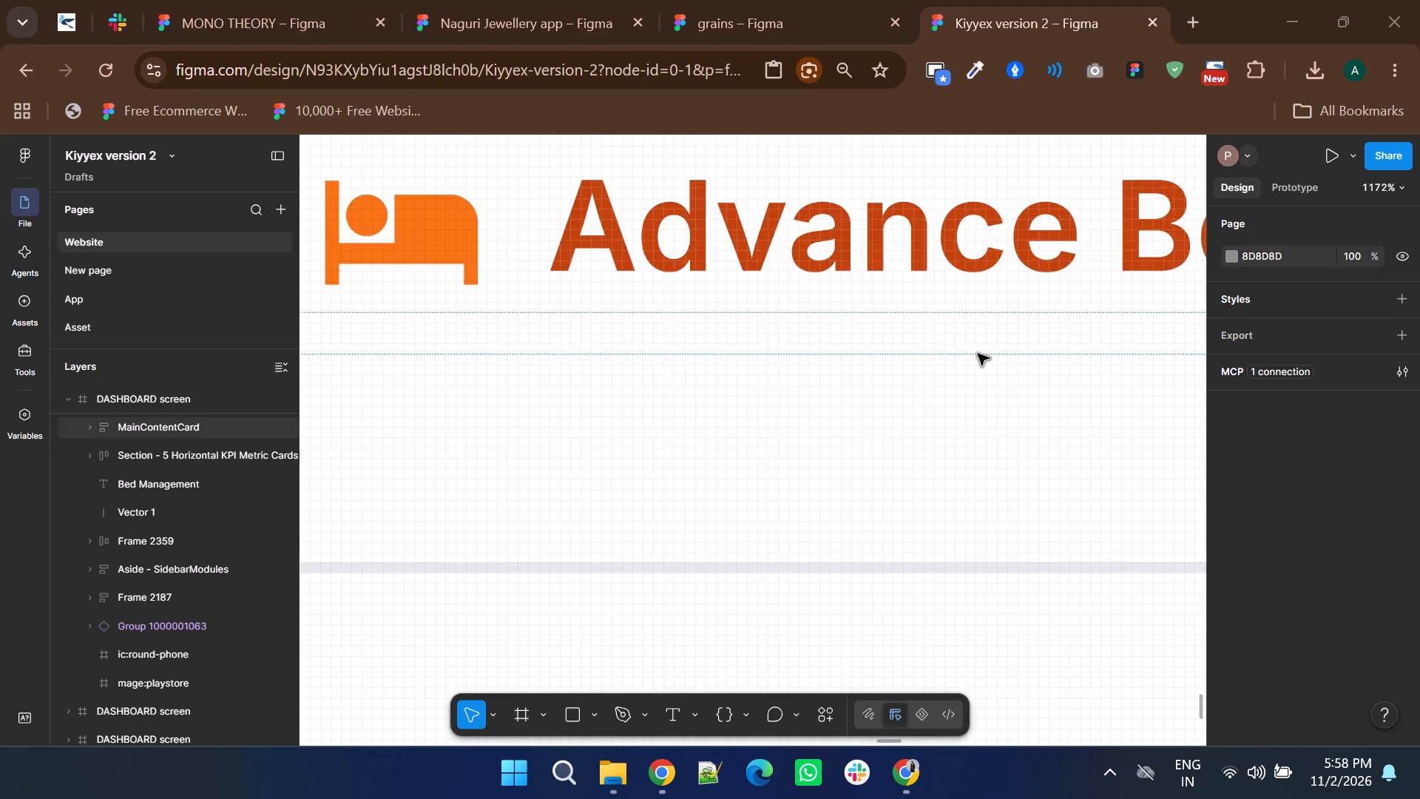
scroll(848, 431, "up", 3, "shift")
scroll(793, 502, "up", 1)
scroll(793, 502, "down", 2, "shift")
left_click(785, 374, "ctrl")
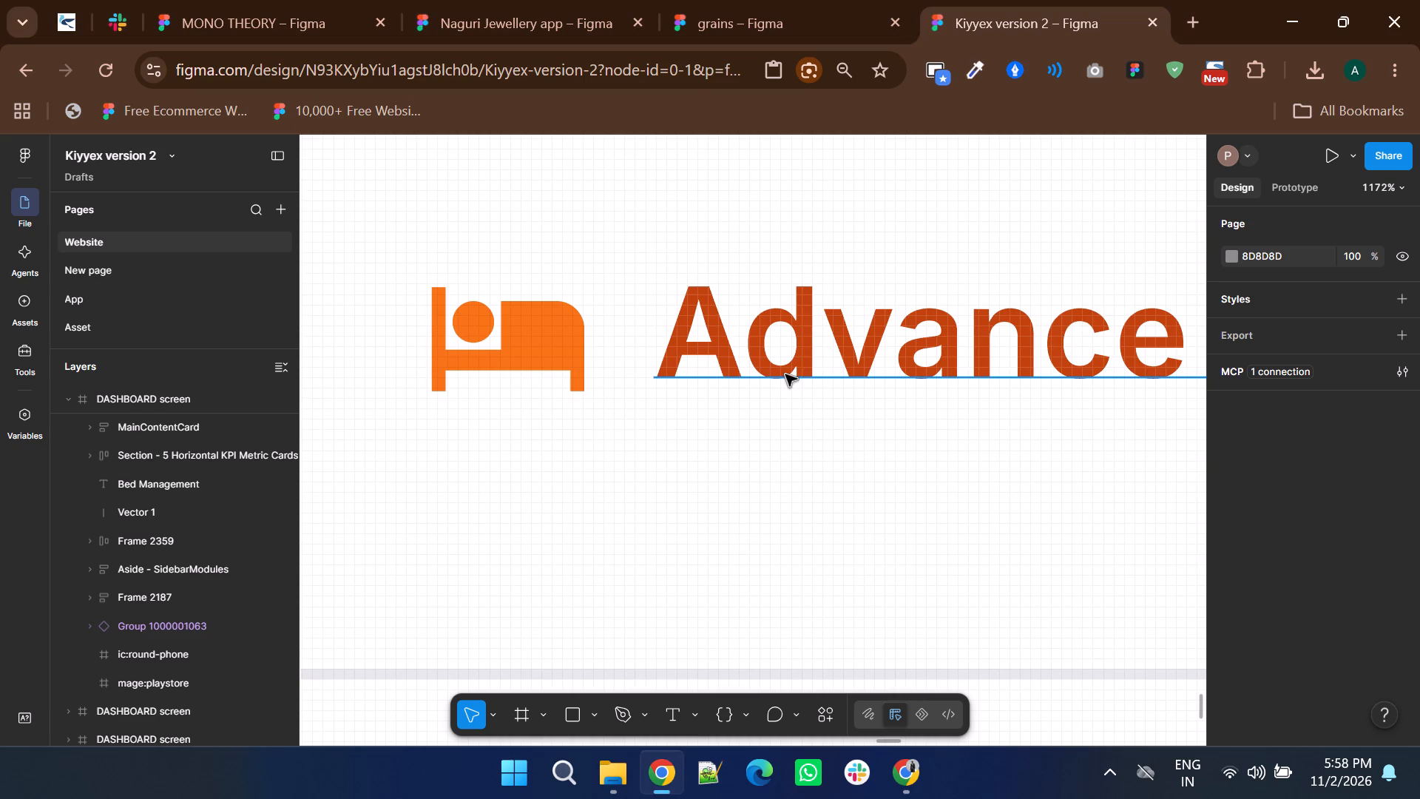
scroll(1318, 529, "down", 3)
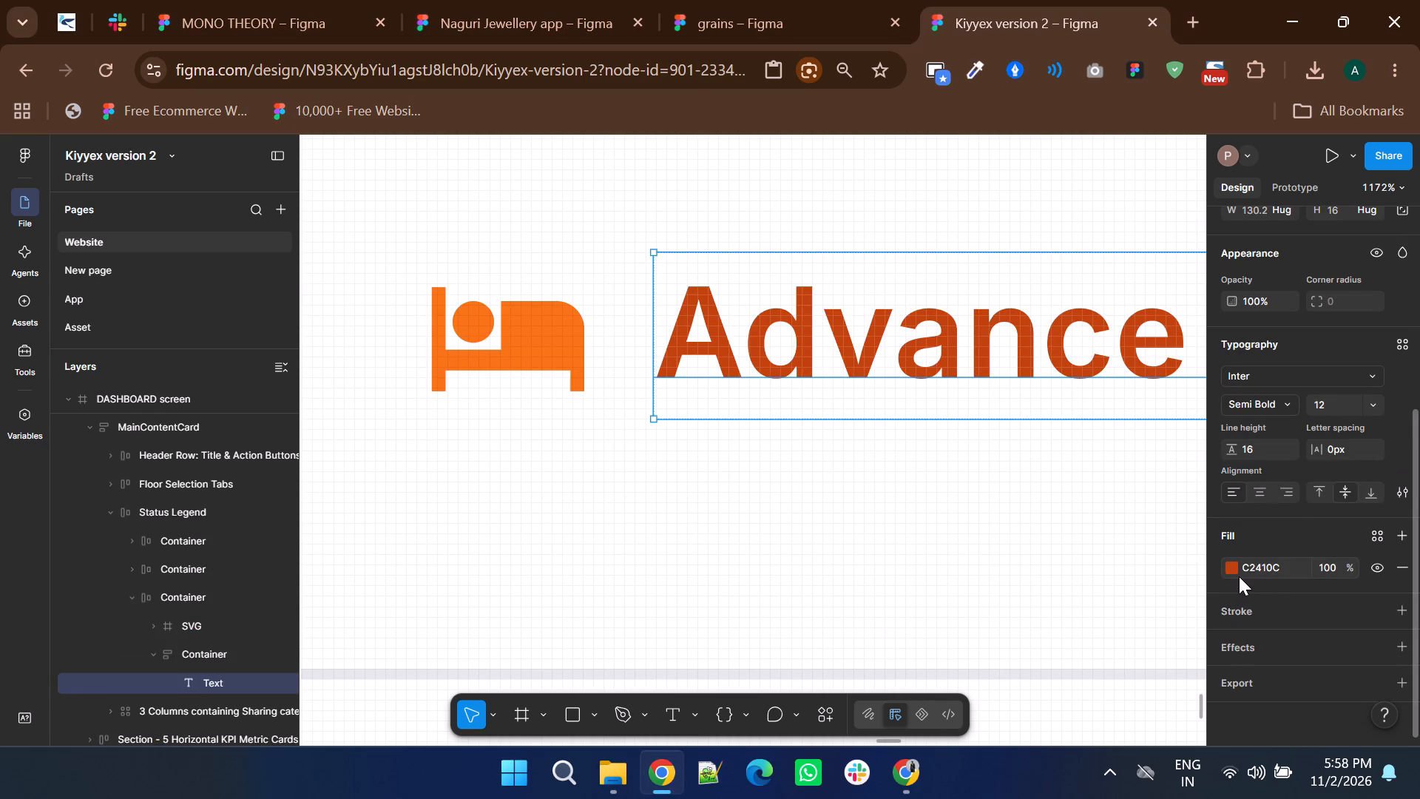
left_click(1235, 571)
left_click(1029, 579)
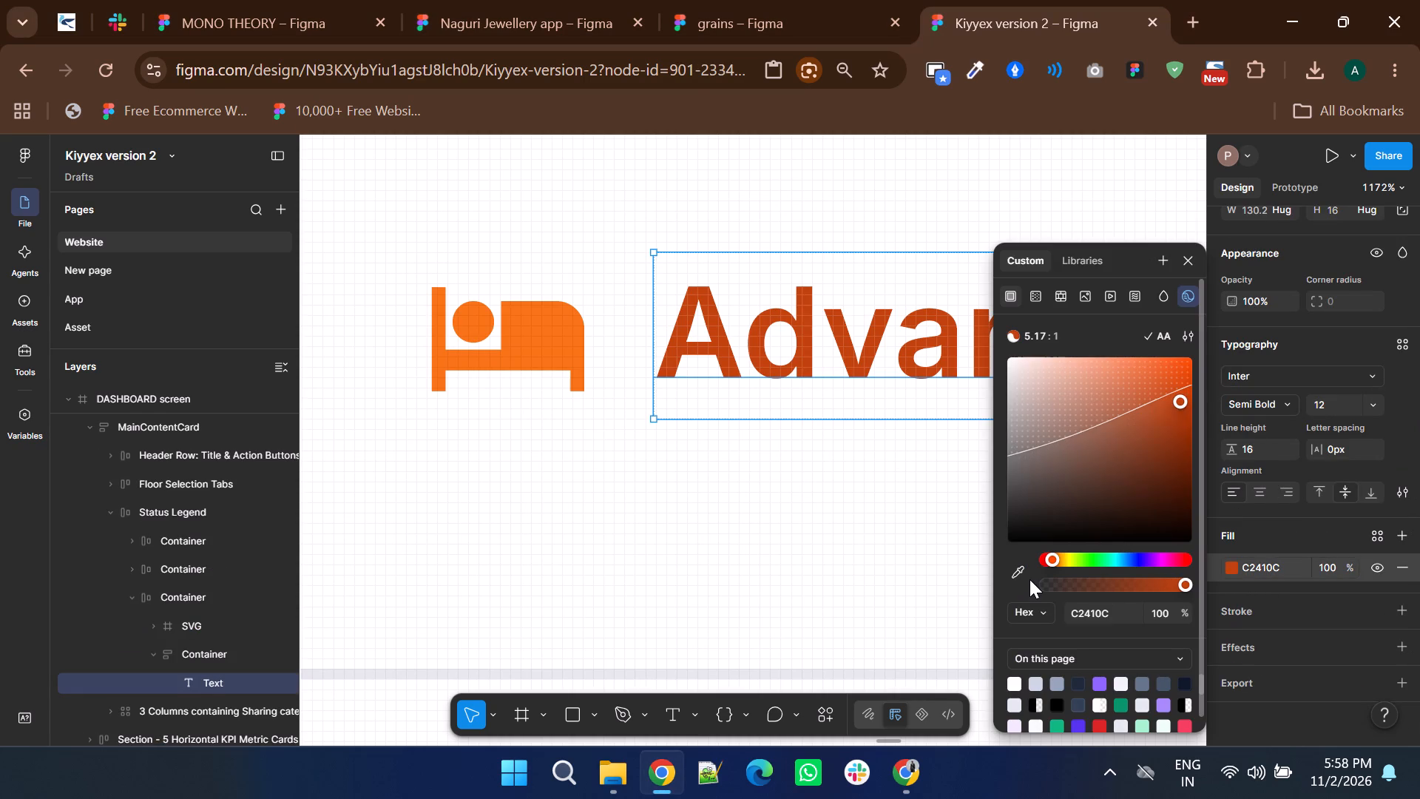
left_click(1014, 568)
left_click(549, 340)
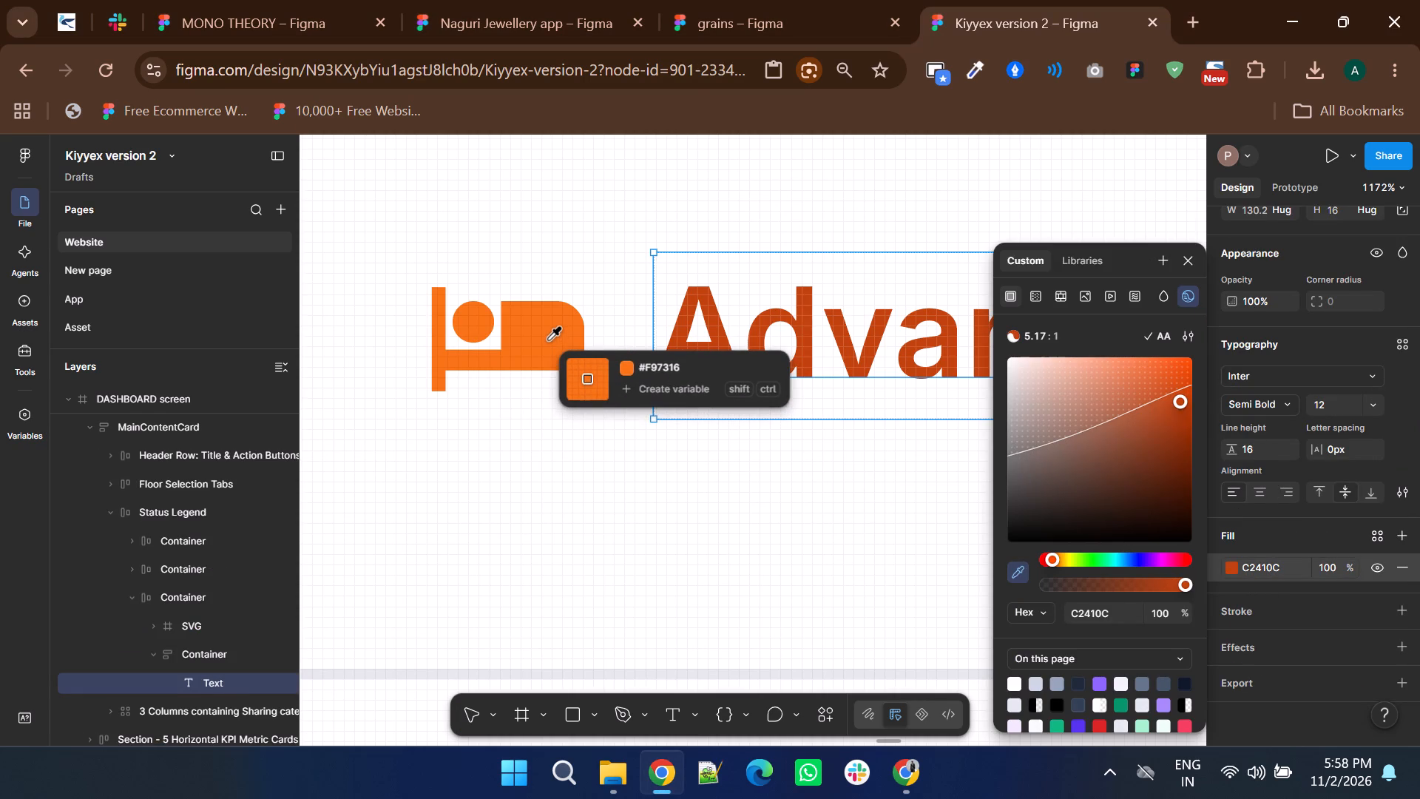
scroll(807, 548, "down", 5, "ctrl")
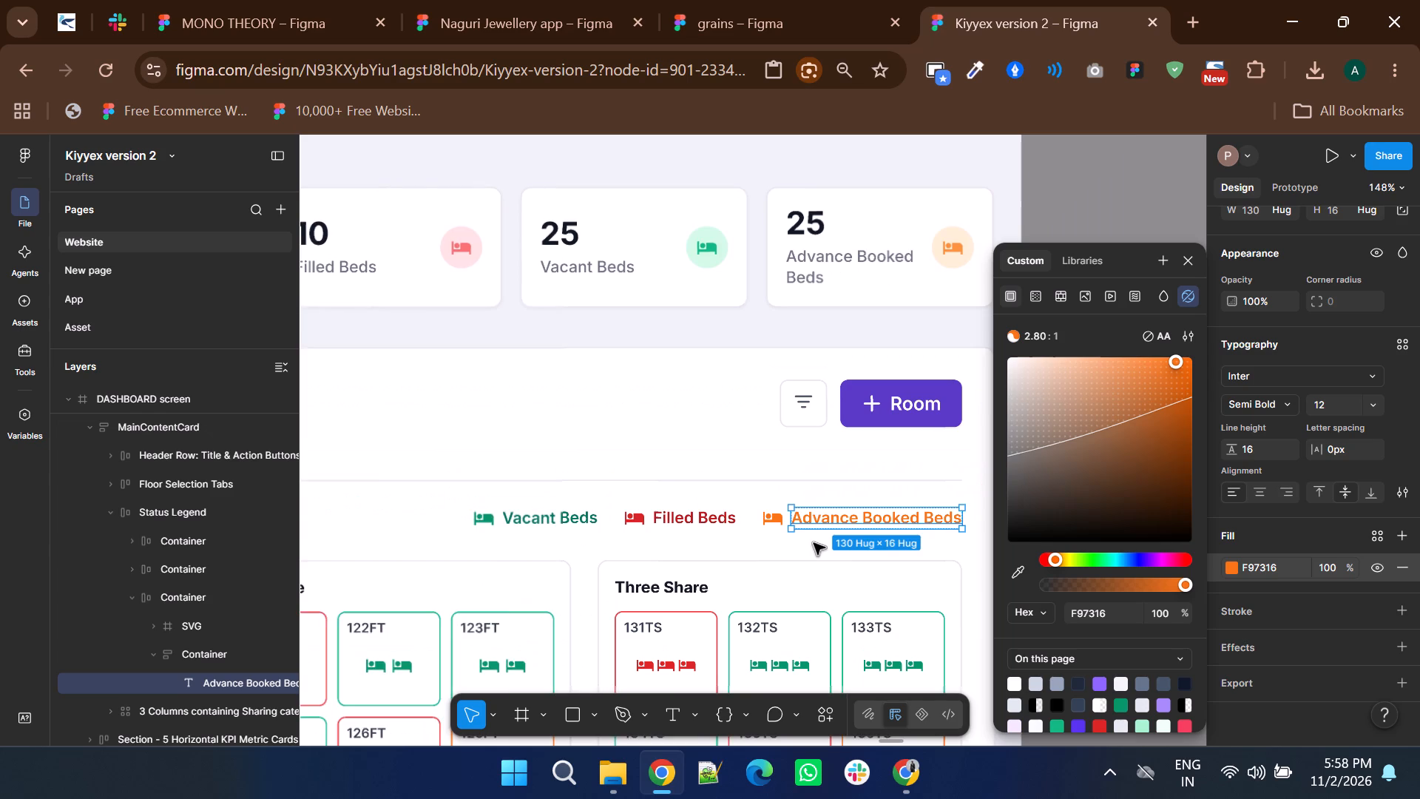
scroll(814, 543, "down", 1, "shift")
left_click(968, 521)
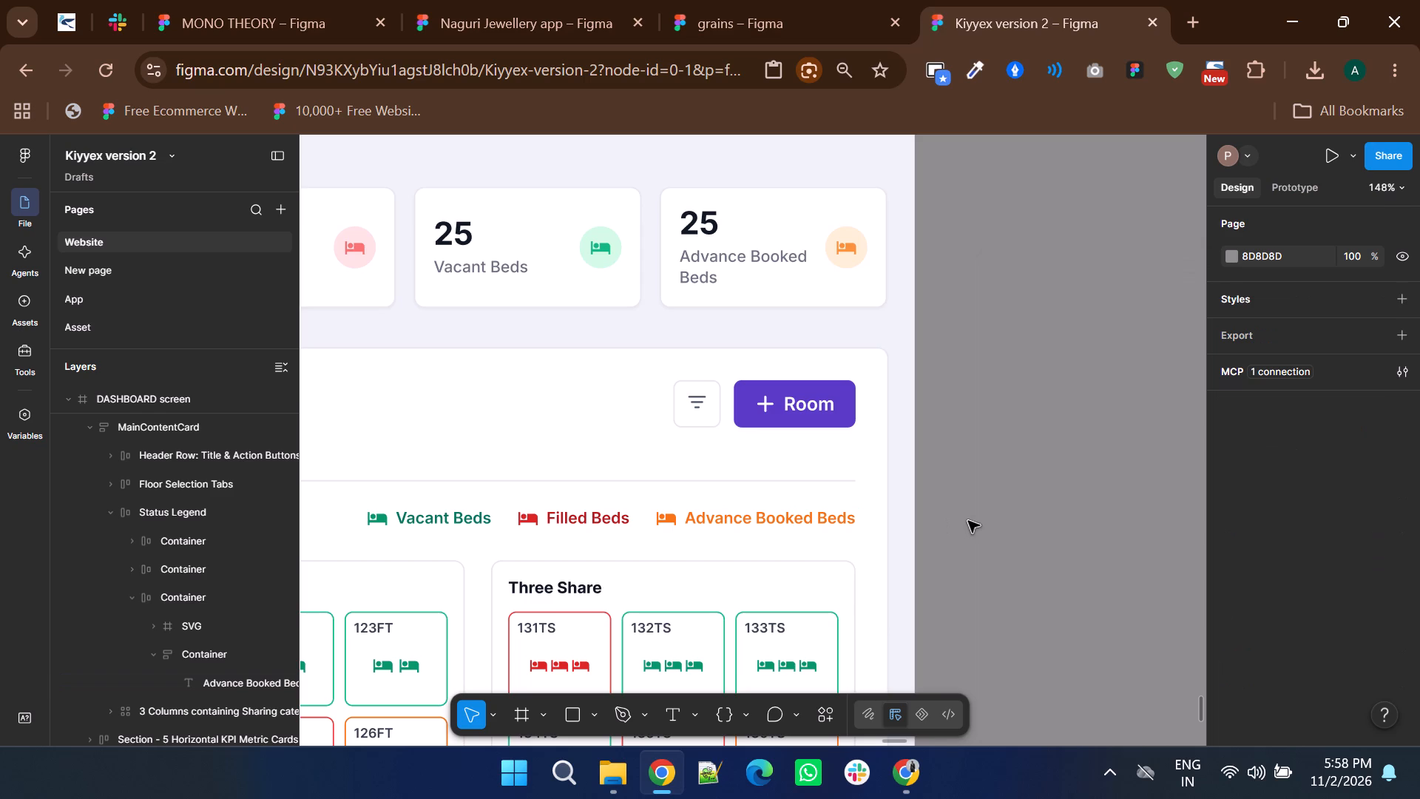
scroll(968, 521, "down", 3, "ctrl")
scroll(968, 521, "down", 1)
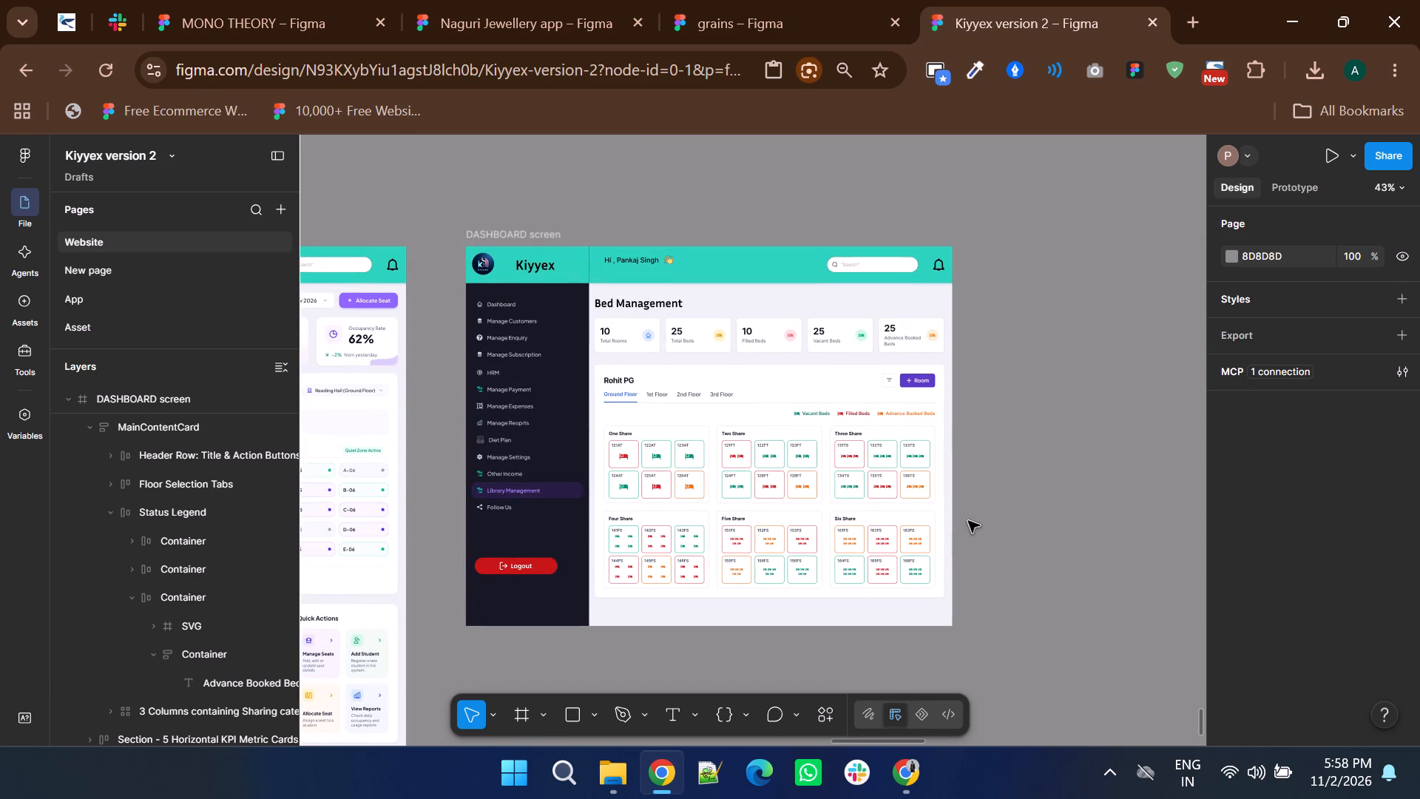
scroll(968, 521, "down", 2)
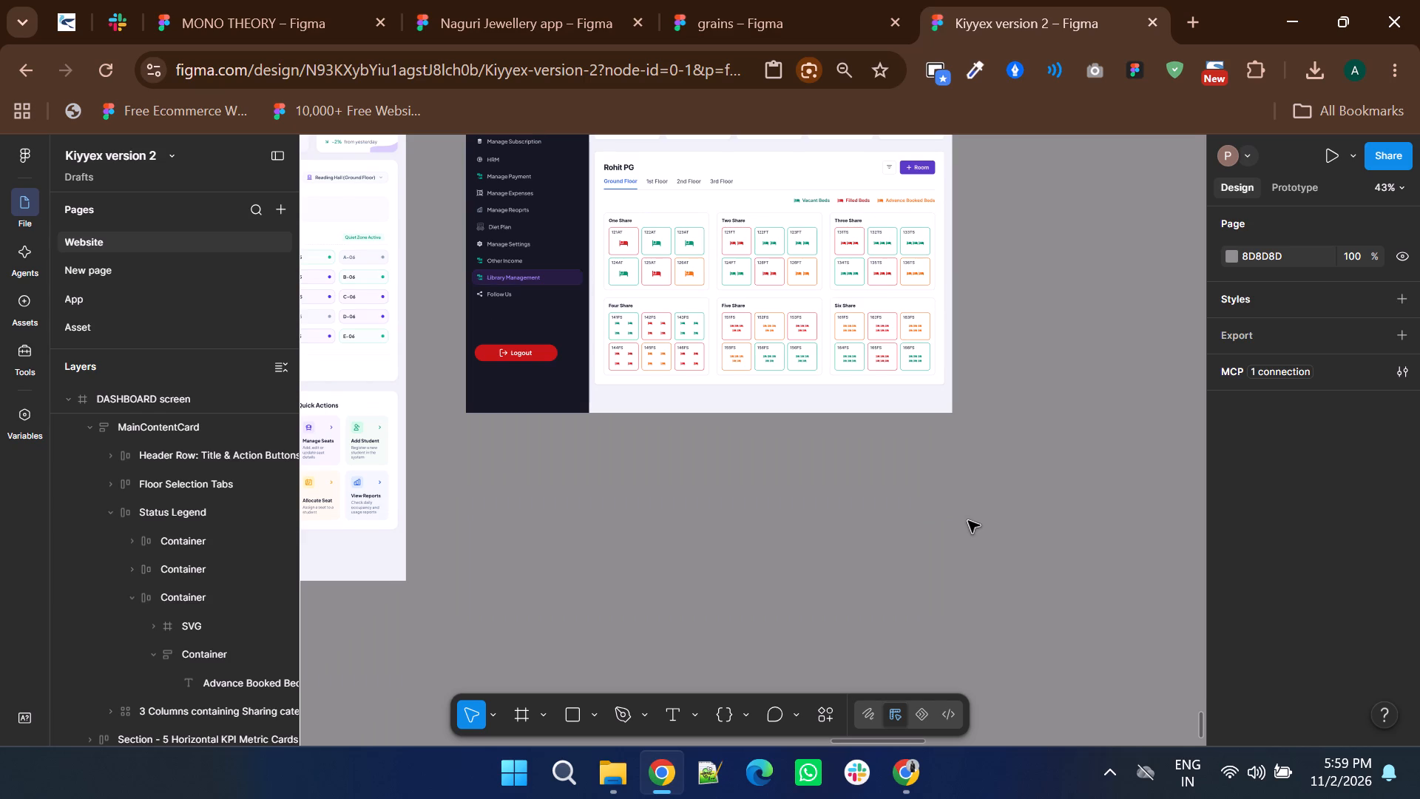
scroll(968, 521, "down", 2, "ctrl")
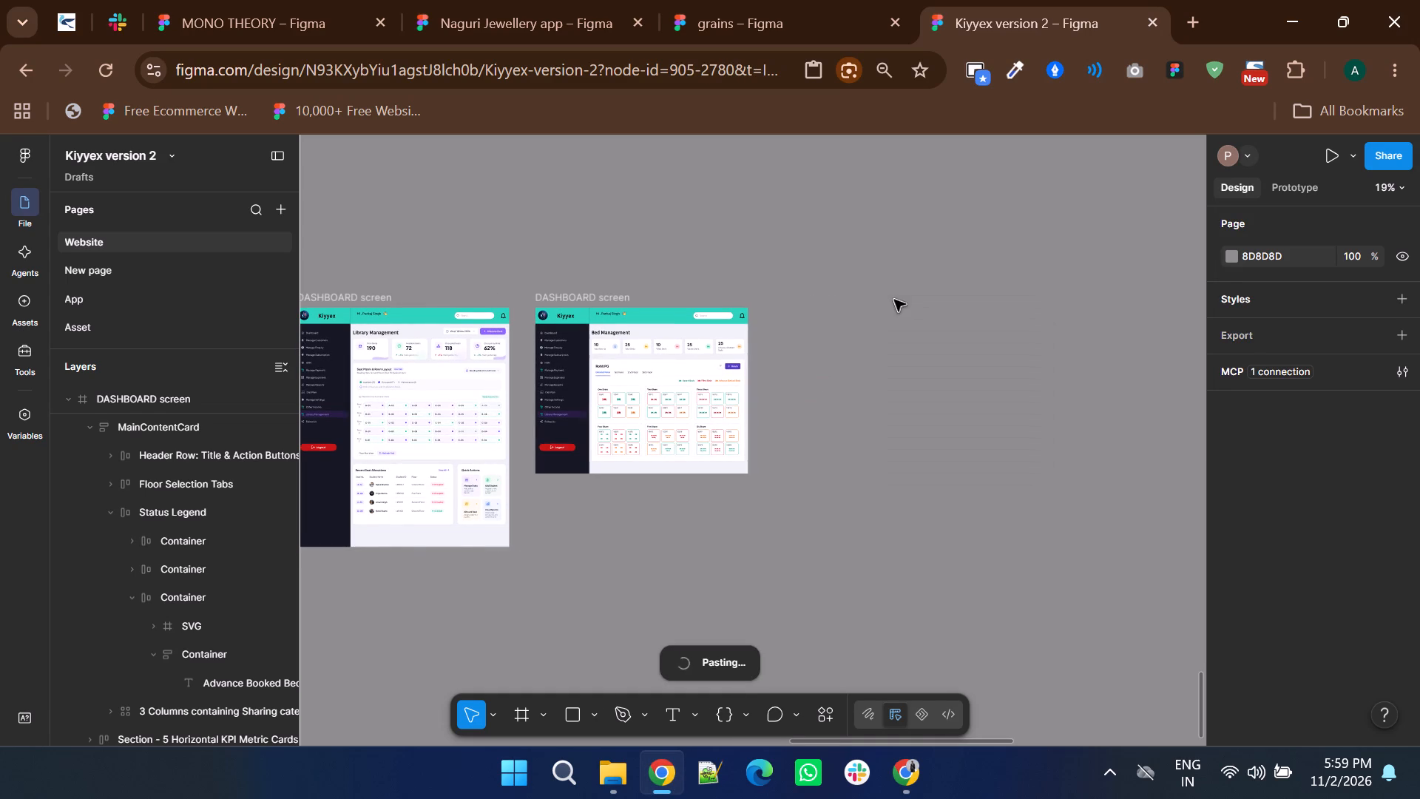
left_click_drag(893, 283, 782, 311)
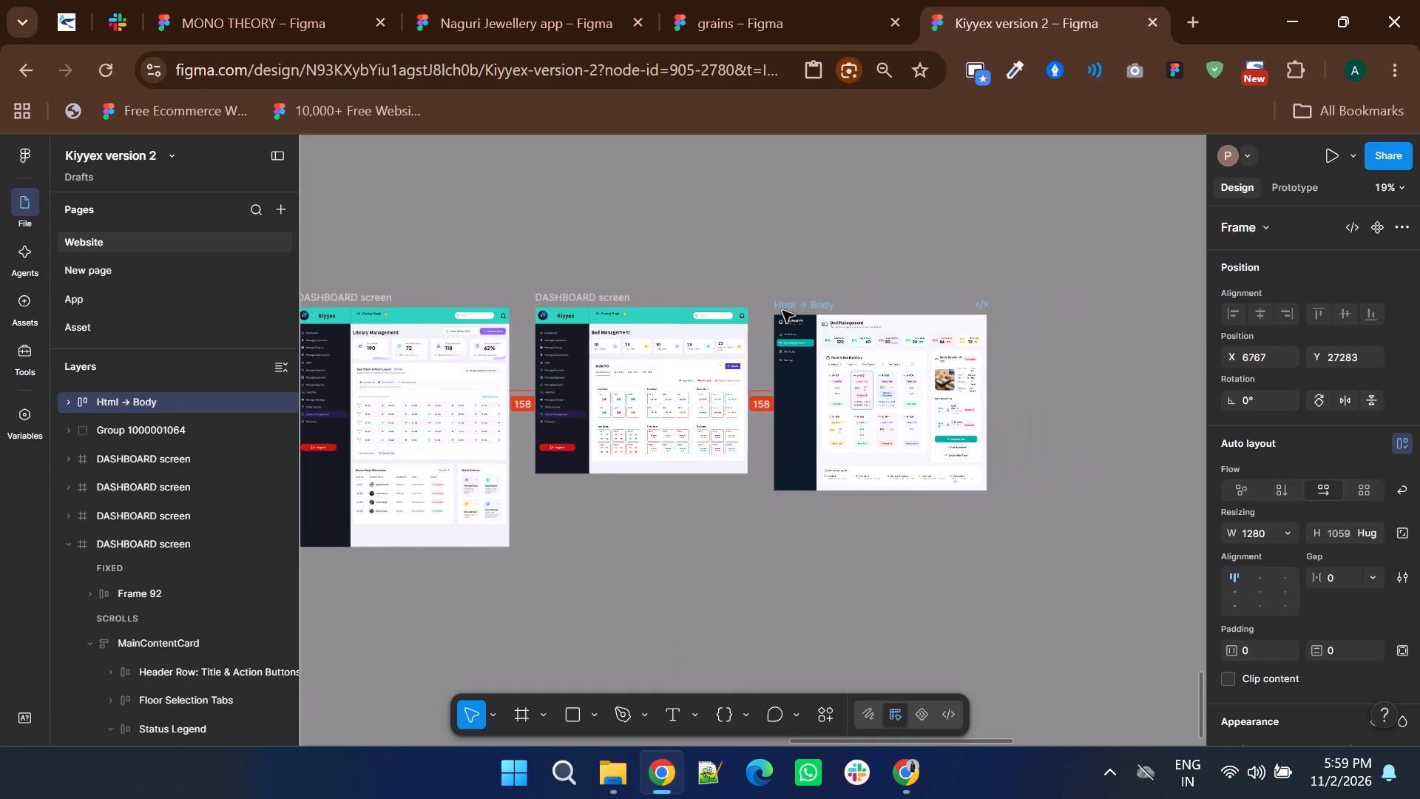
left_click_drag(782, 311, 815, 299)
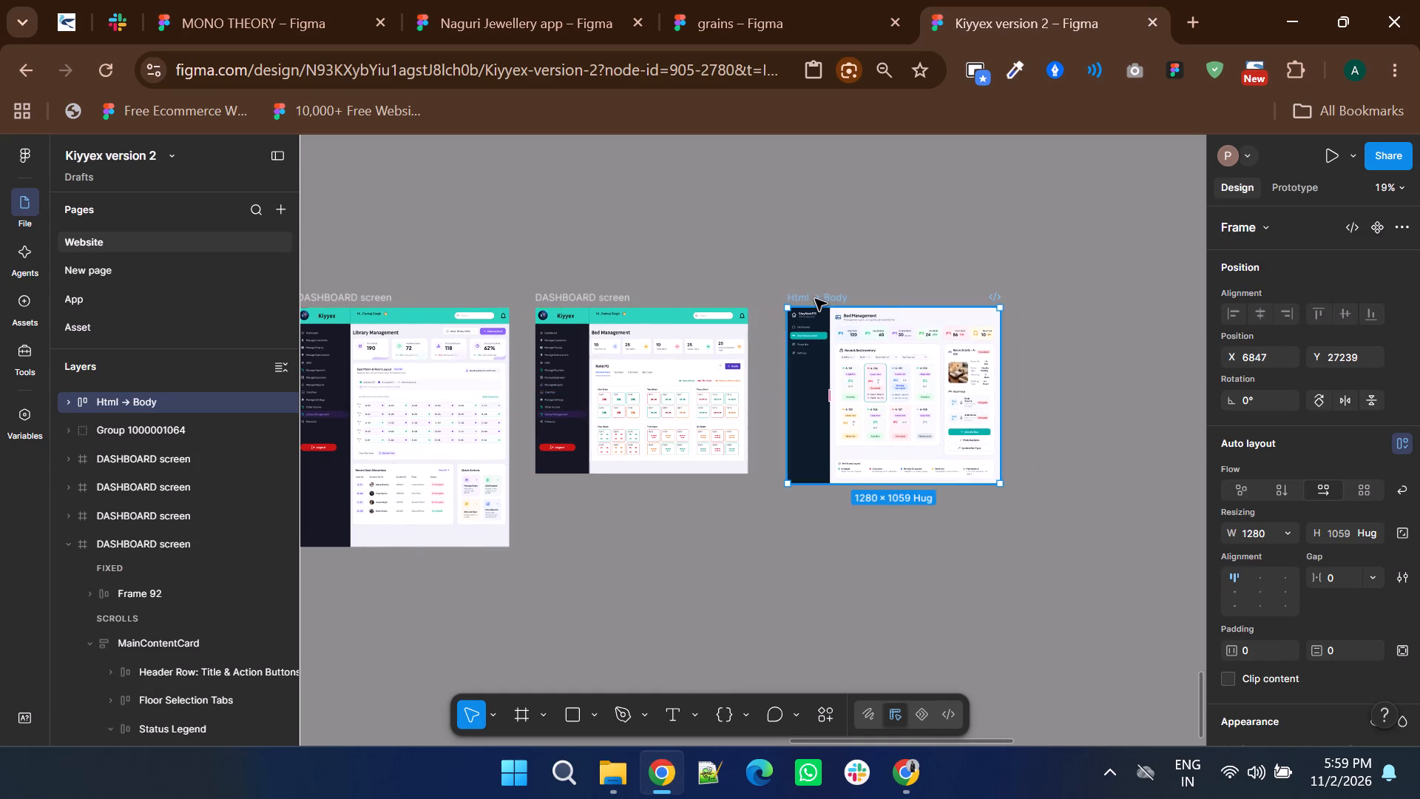
left_click(1037, 256)
Rename the Kiyyex dashboard frame that shows bed management to "Bed Management".
double_click(562, 291)
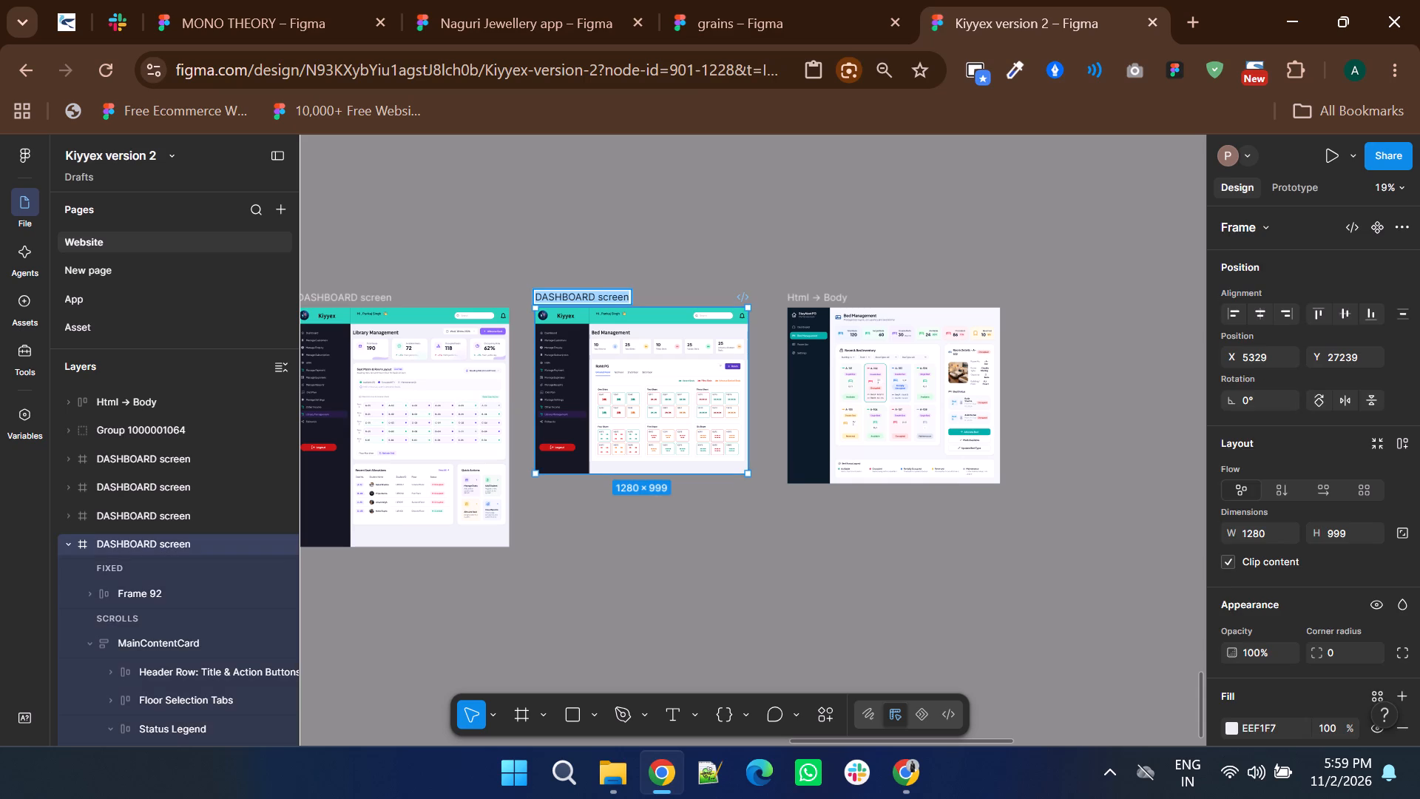
type("Bed Management")
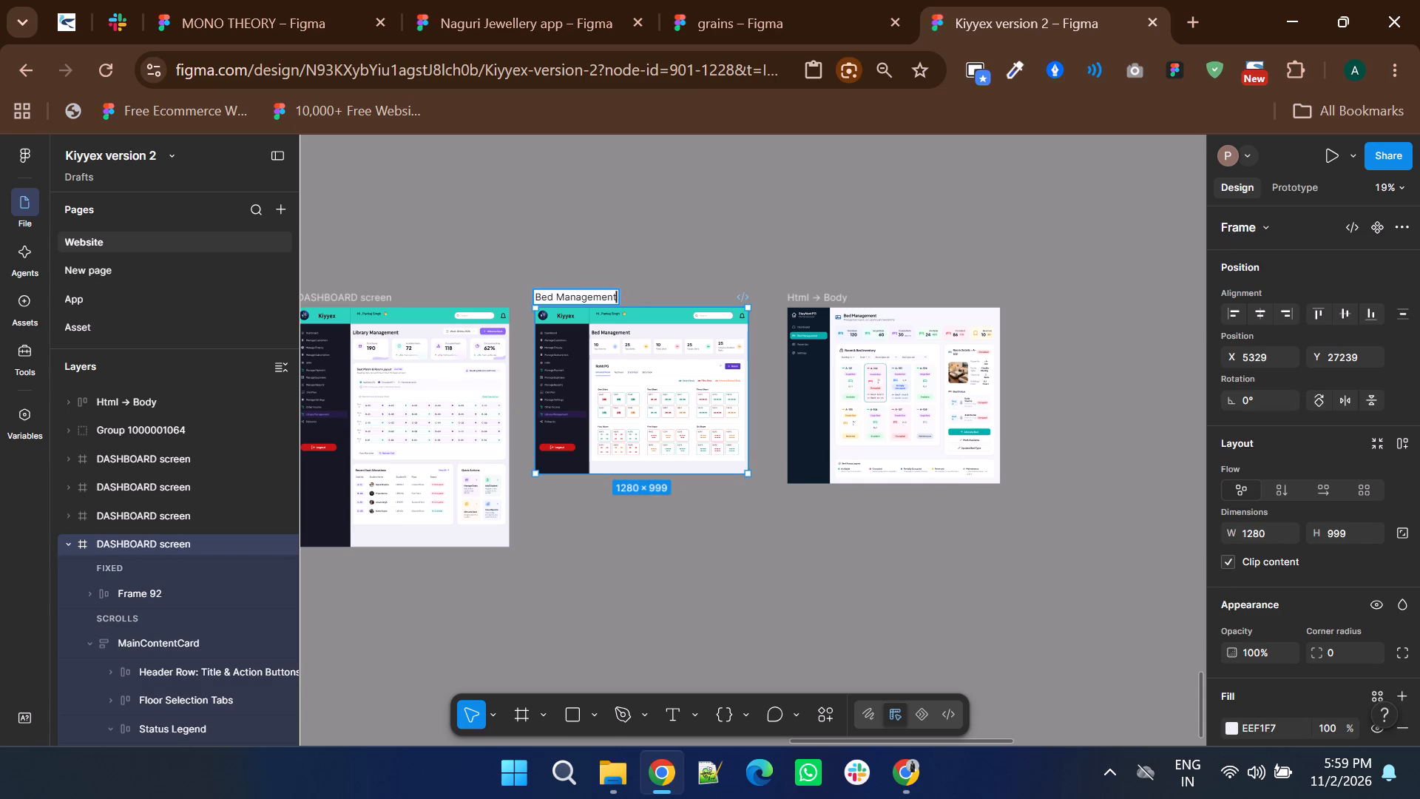
double_click(693, 246)
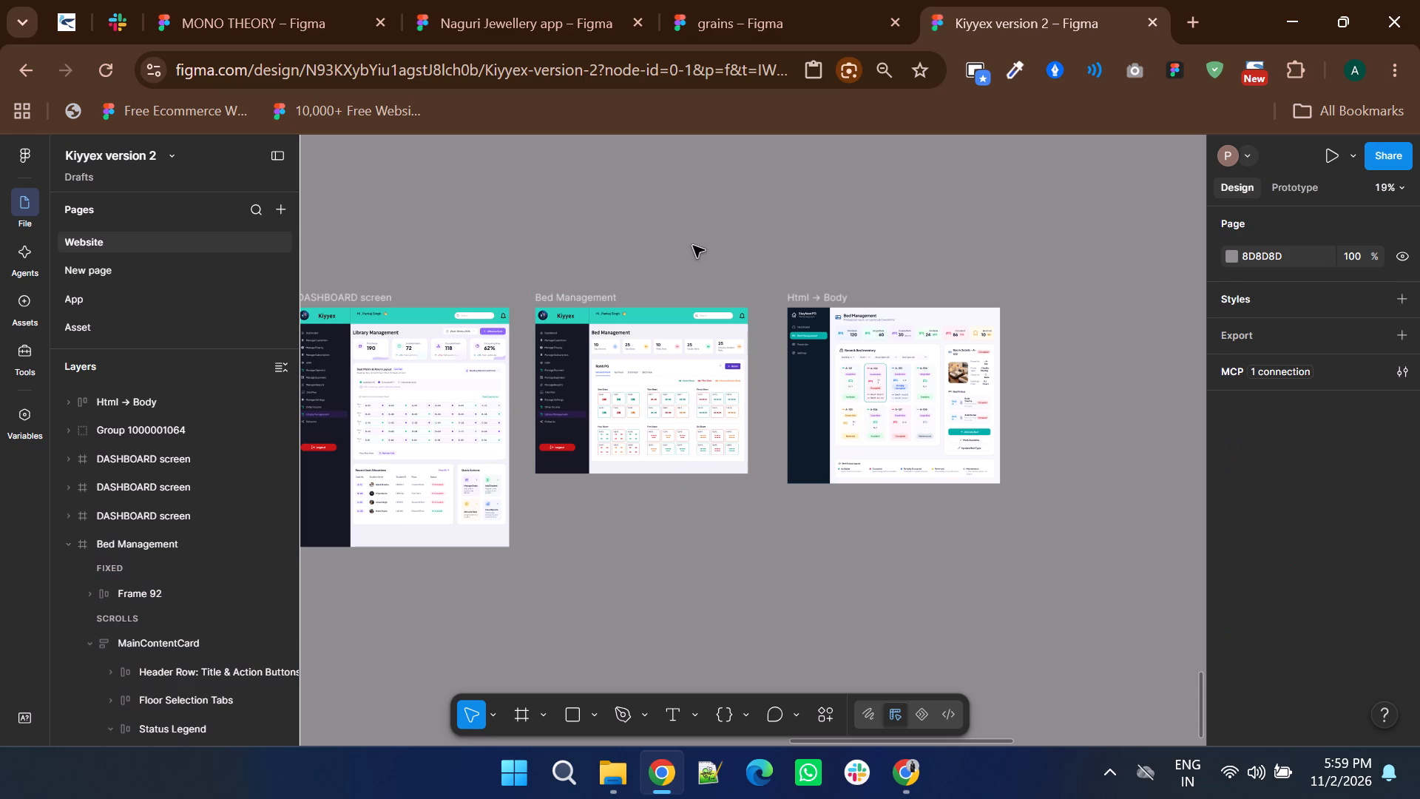
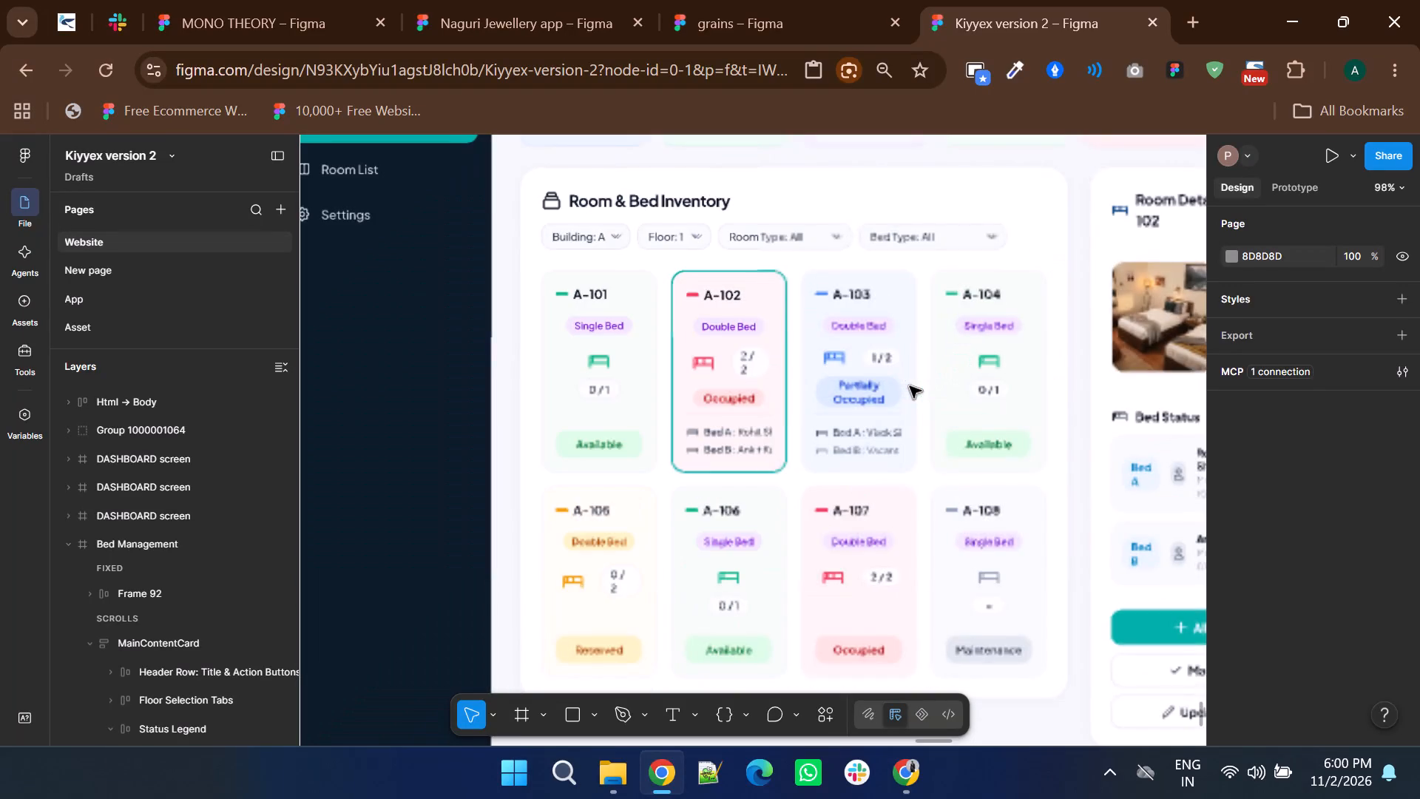
Widen the bed counter pill on the A-102 card of the pasted dashboard to about 53.
scroll(856, 399, "up", 5, "ctrl")
scroll(856, 399, "down", 5, "ctrl")
scroll(780, 384, "up", 6, "ctrl")
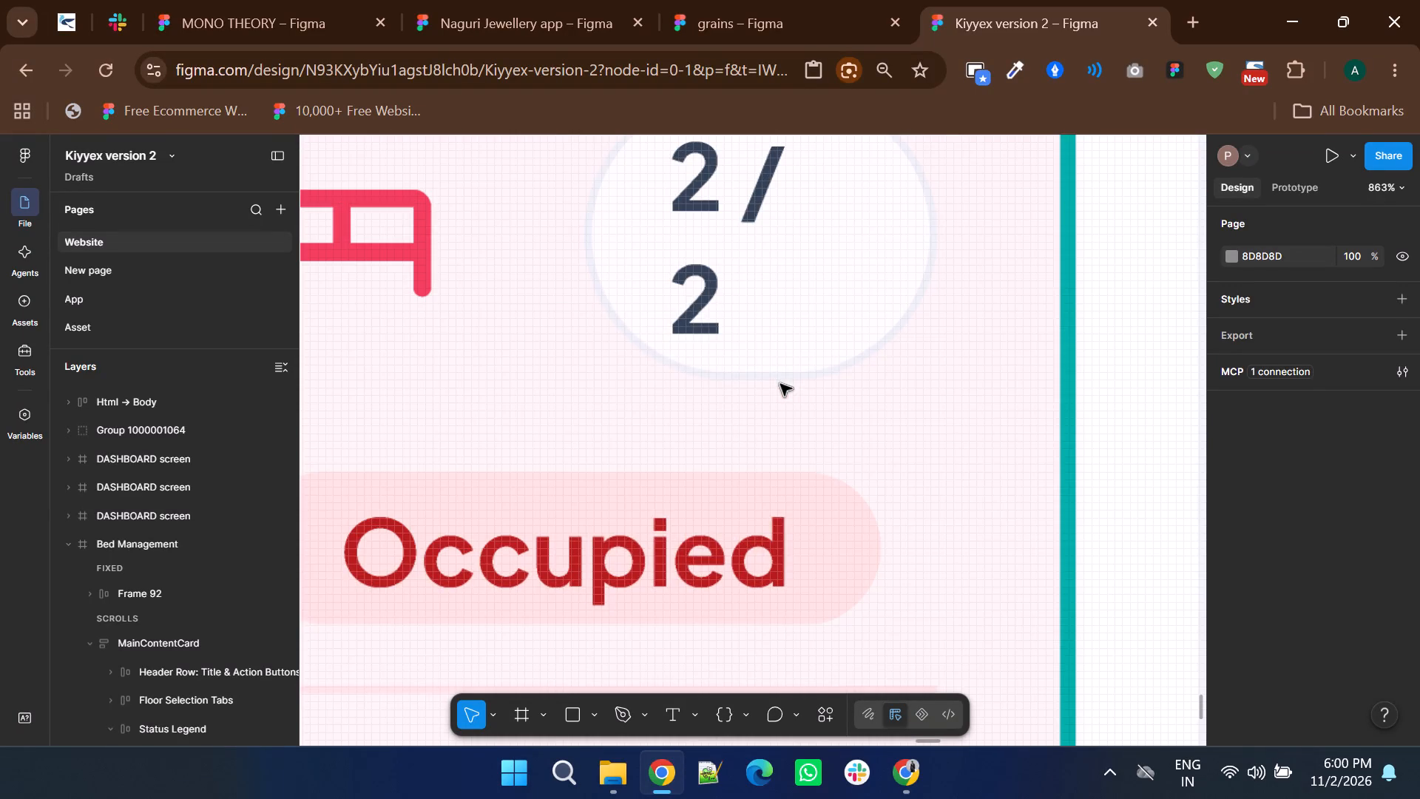
scroll(698, 423, "up", 1, "ctrl")
scroll(698, 423, "down", 3, "ctrl")
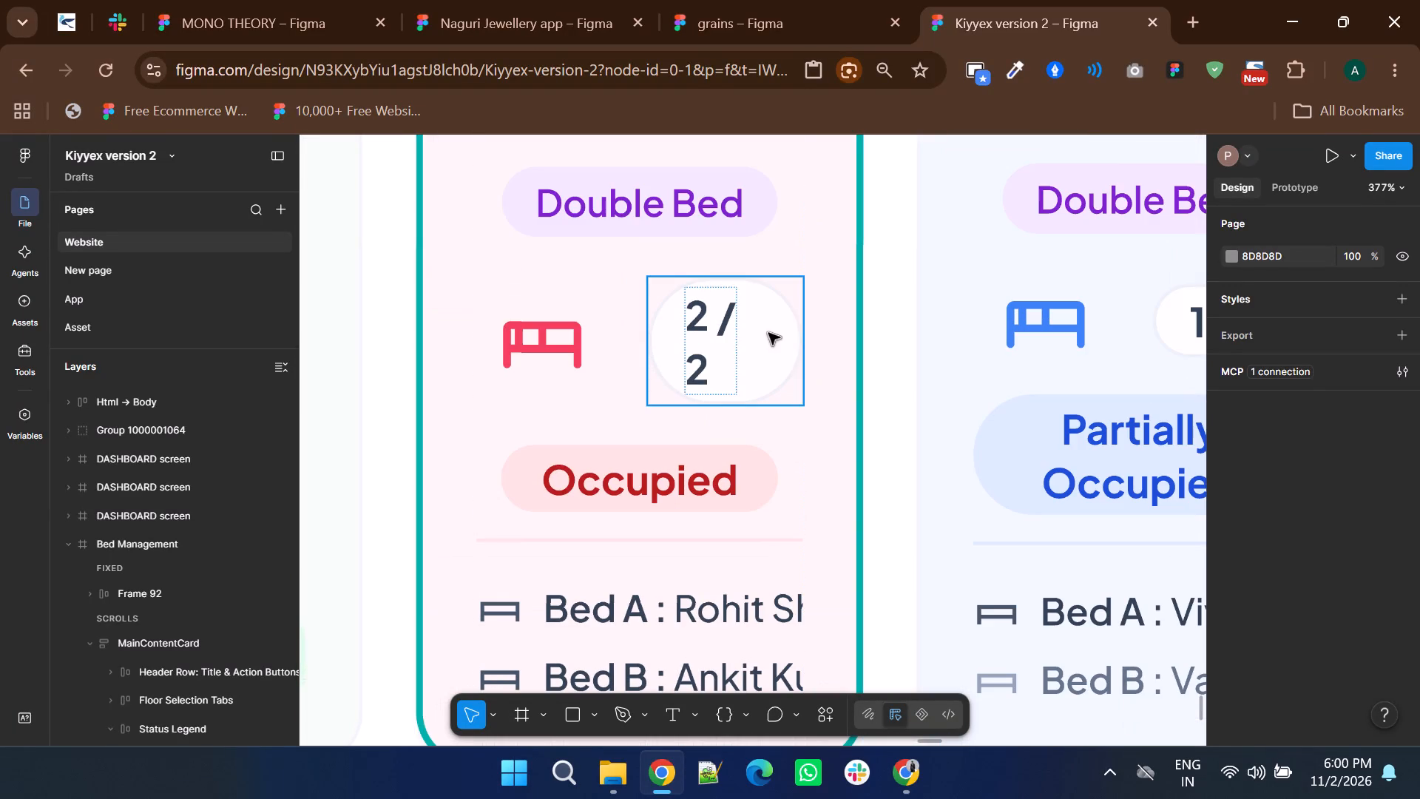
left_click(768, 333, "ctrl")
left_click_drag(806, 341, 826, 343)
Put the A-102 card's bed counter text on a single line, reading "2 / 2".
double_click(681, 362, "ctrl")
triple_click(687, 372, "ctrl")
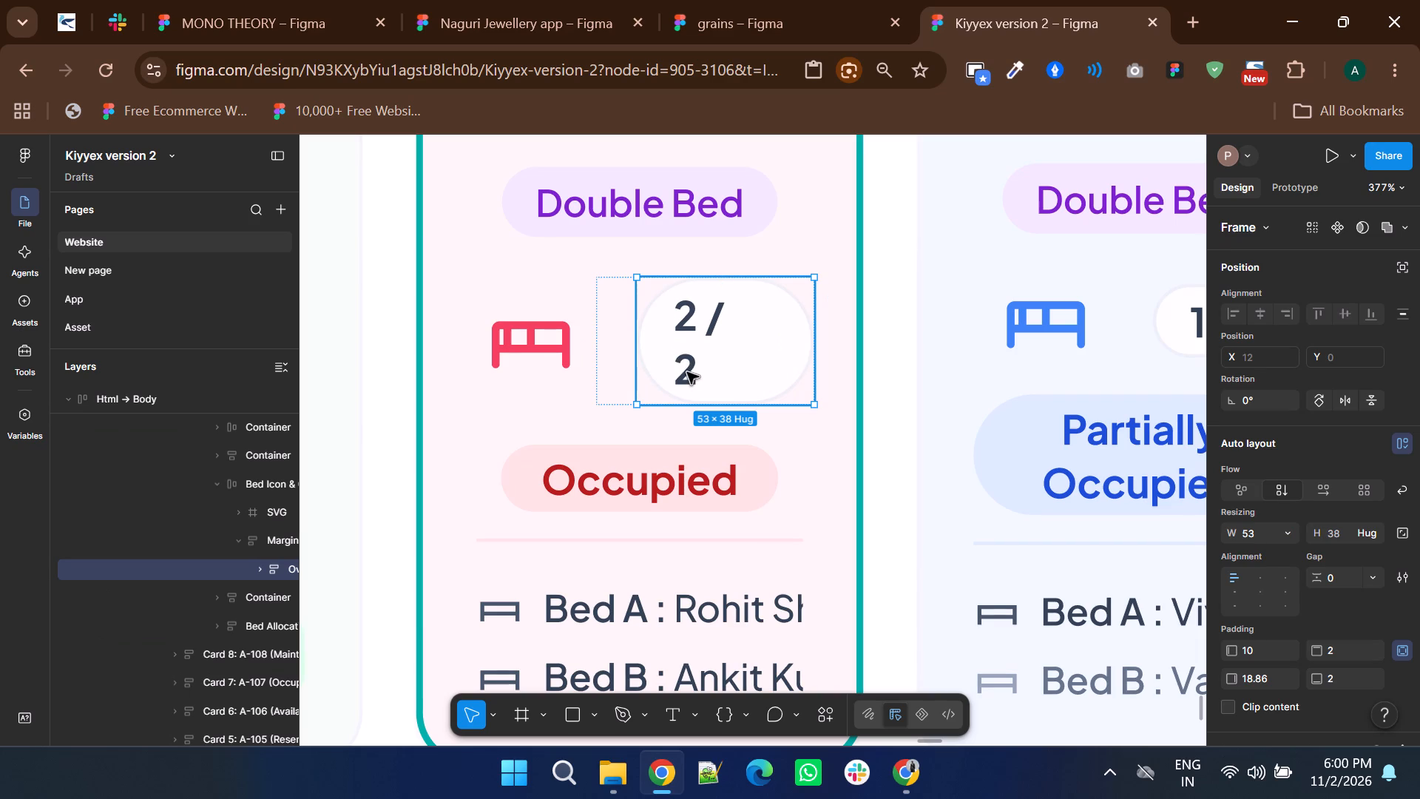
triple_click(687, 372)
left_click(687, 372)
triple_click(688, 332)
double_click(710, 318)
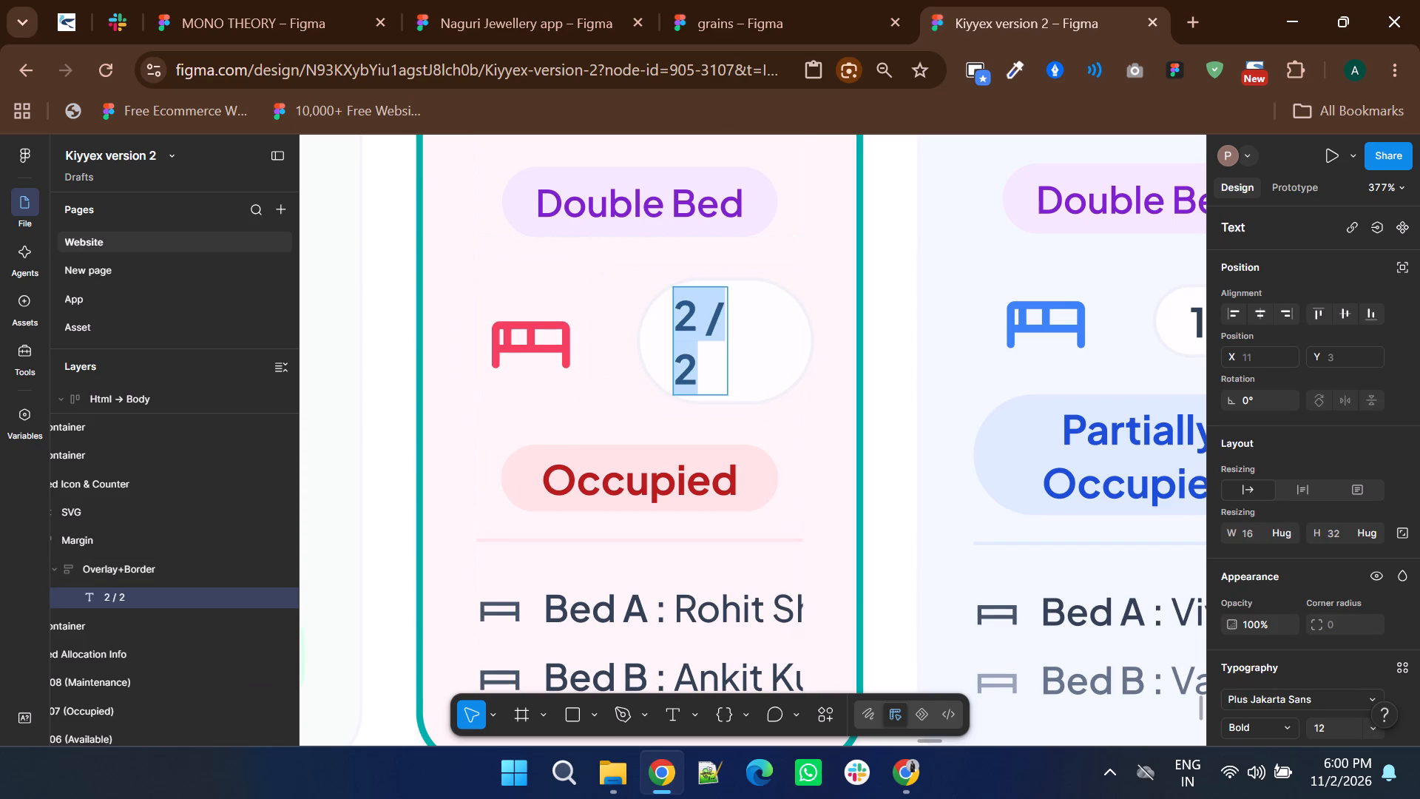
left_click(678, 356)
key("BackSpace")
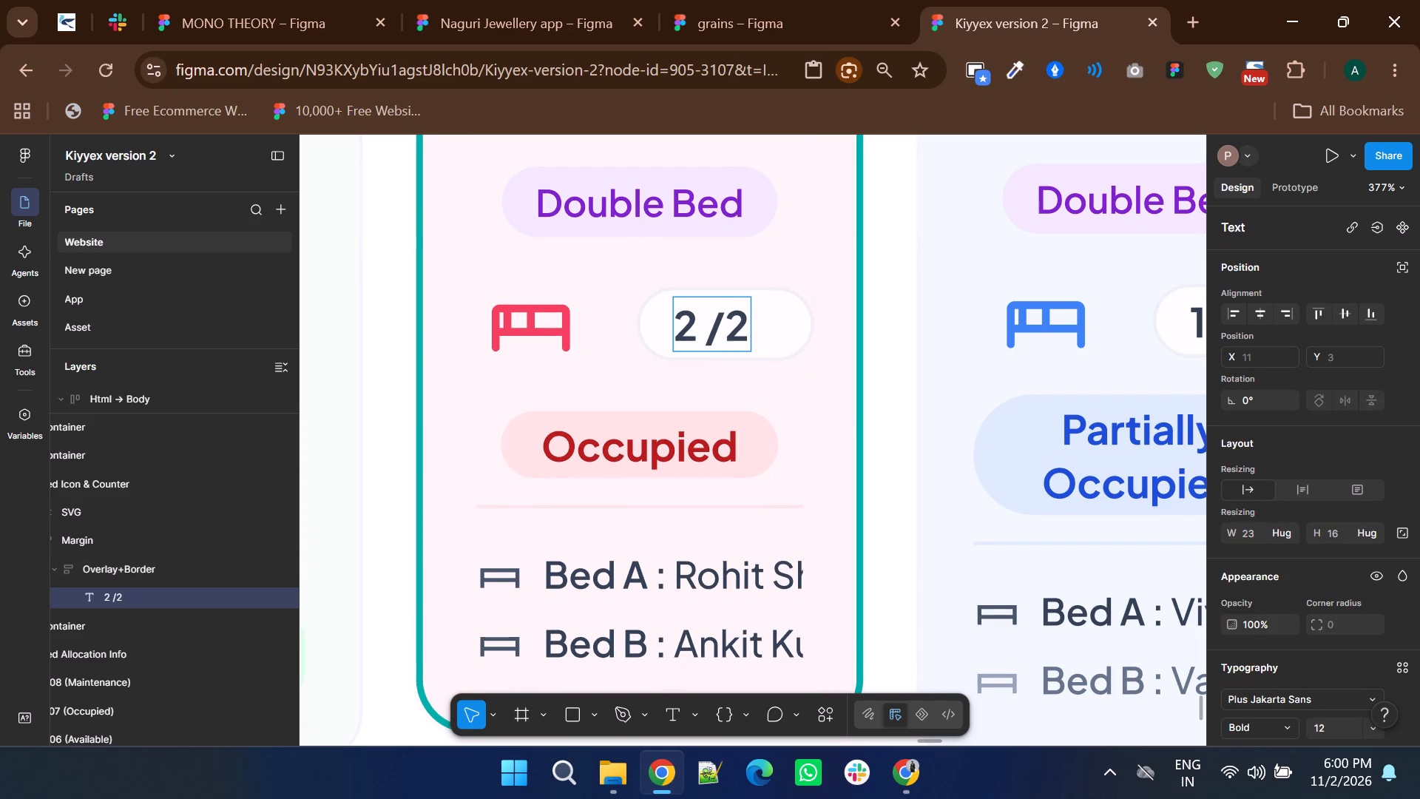
key("space")
scroll(782, 354, "down", 2, "ctrl")
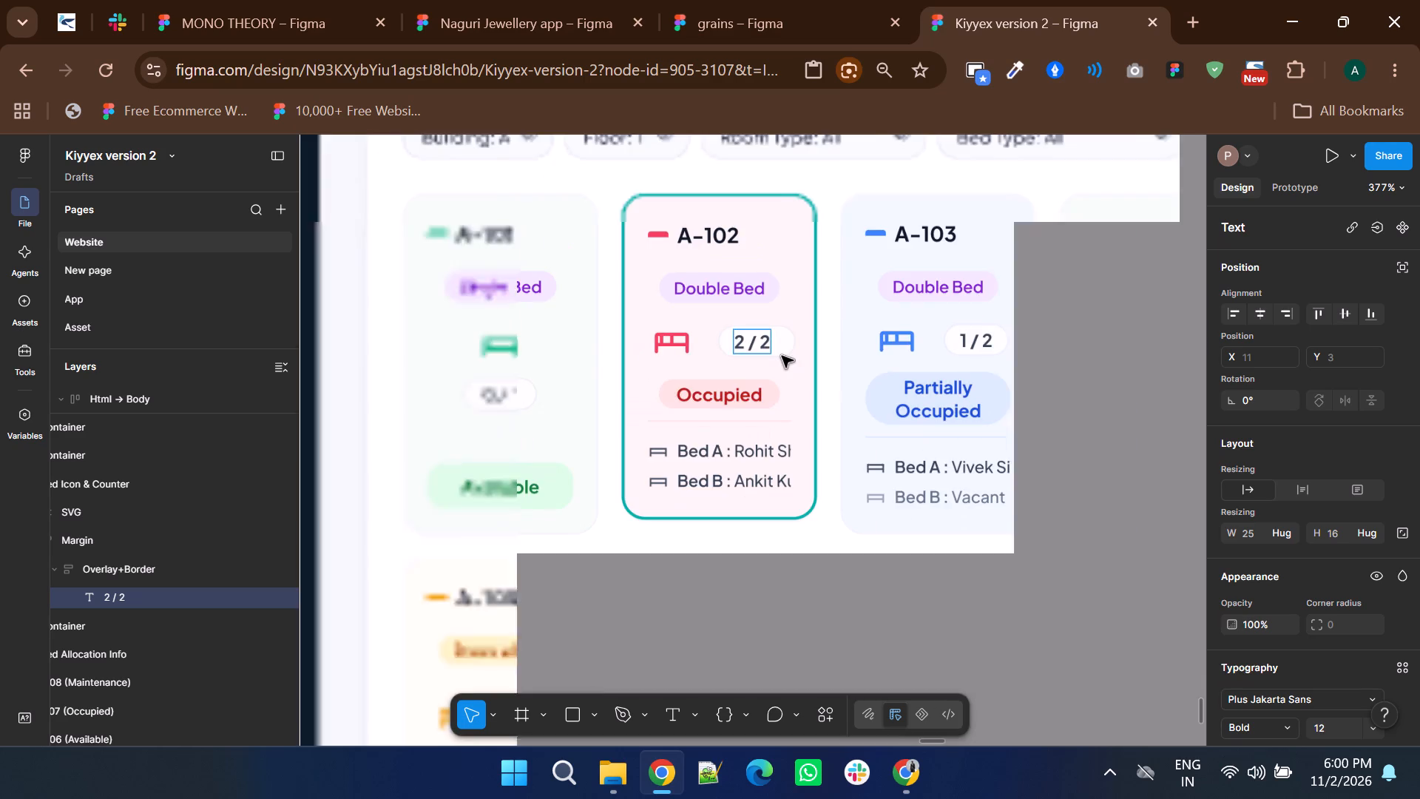
scroll(782, 356, "down", 3, "ctrl")
double_click(1102, 408)
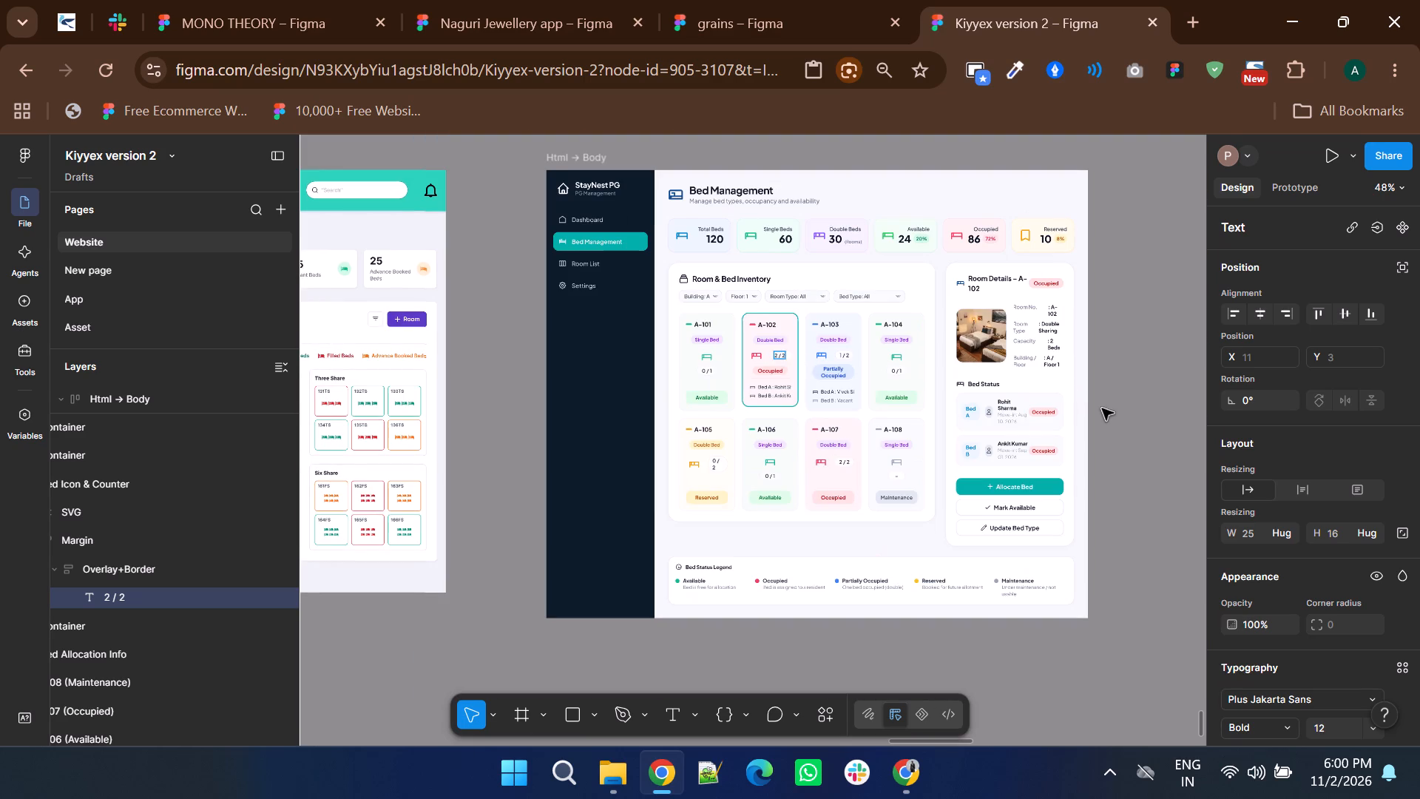
Put the A-105 card's bed counter text on a single line, reading "0 /2".
scroll(804, 451, "up", 3, "ctrl")
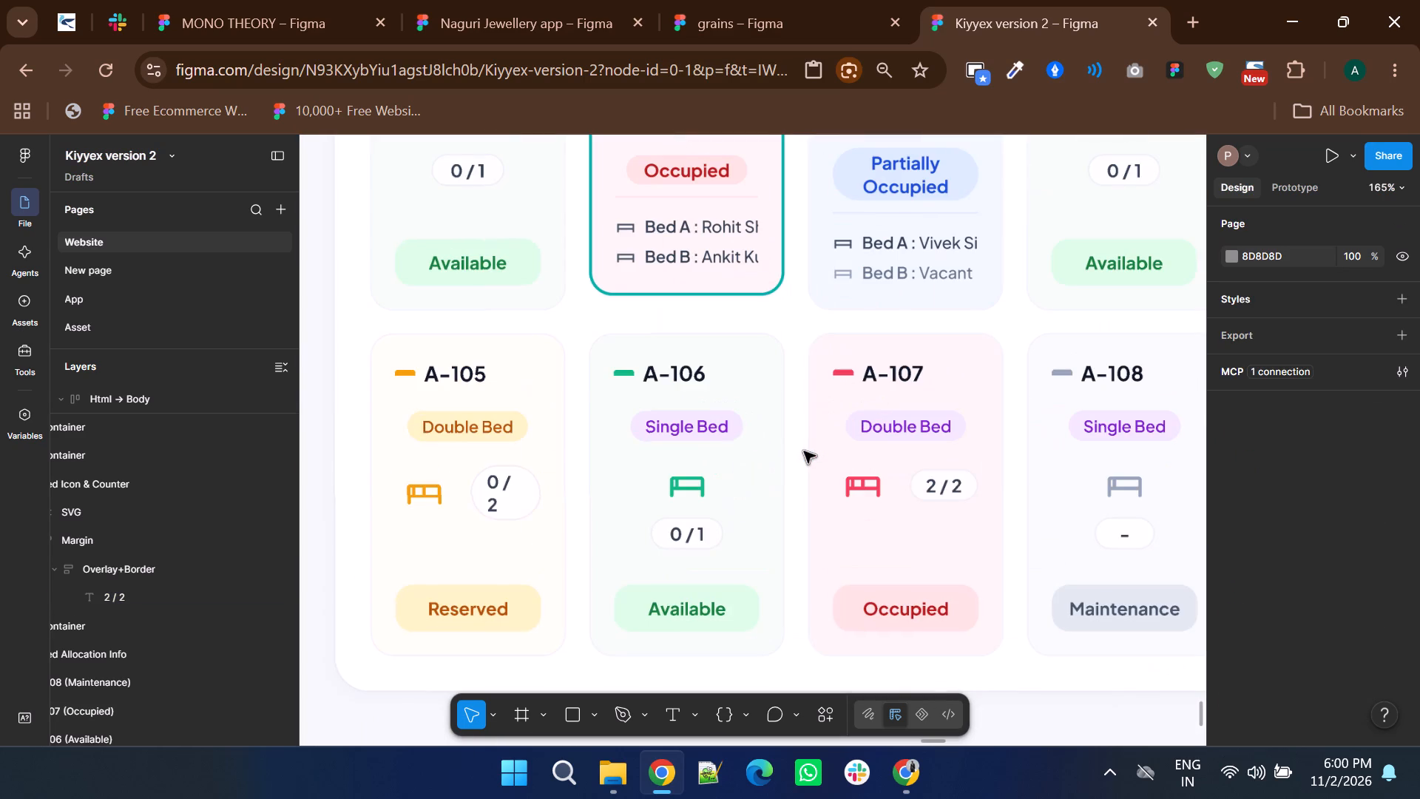
scroll(481, 503, "up", 3, "ctrl")
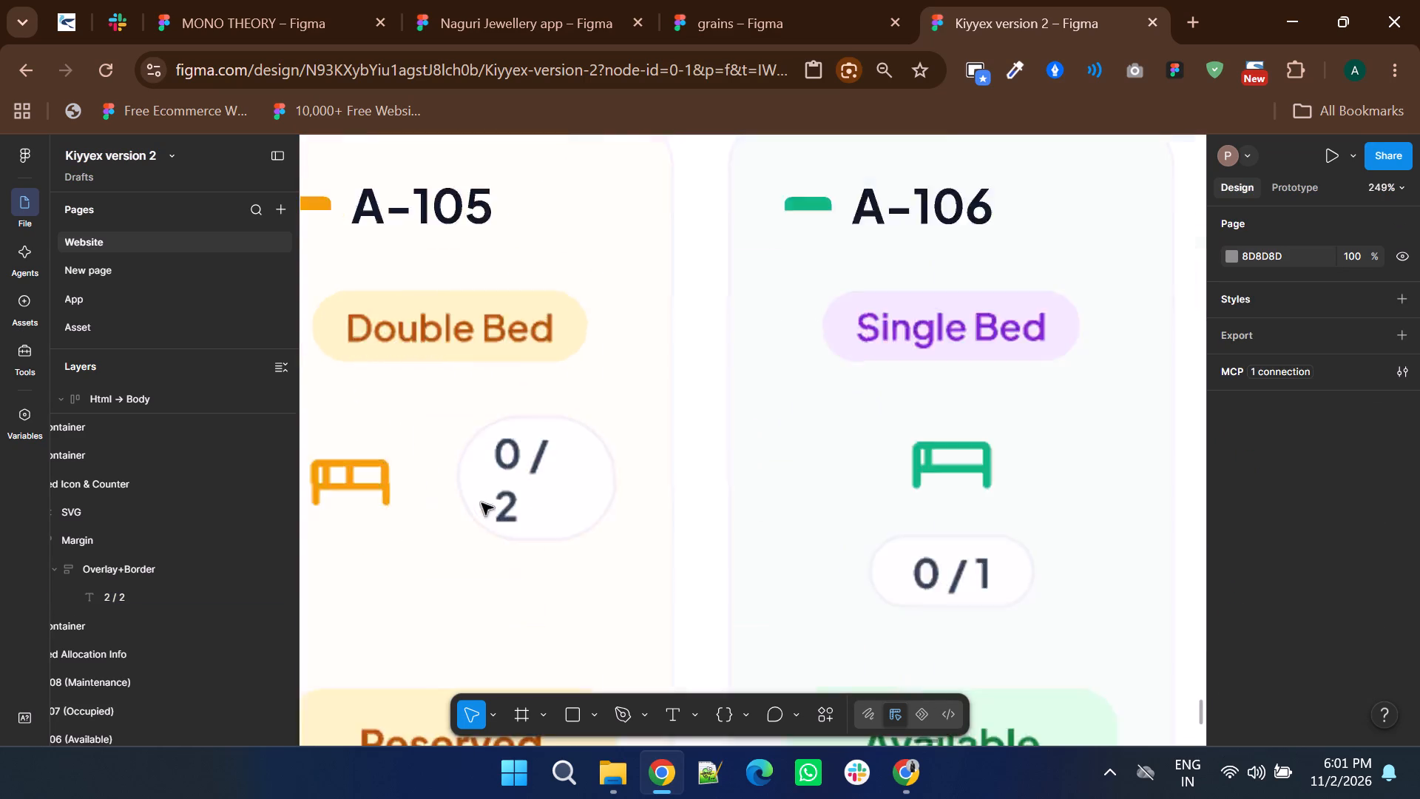
scroll(481, 503, "up", 2, "ctrl")
left_click(585, 482, "ctrl")
triple_click(585, 482)
left_click(585, 482)
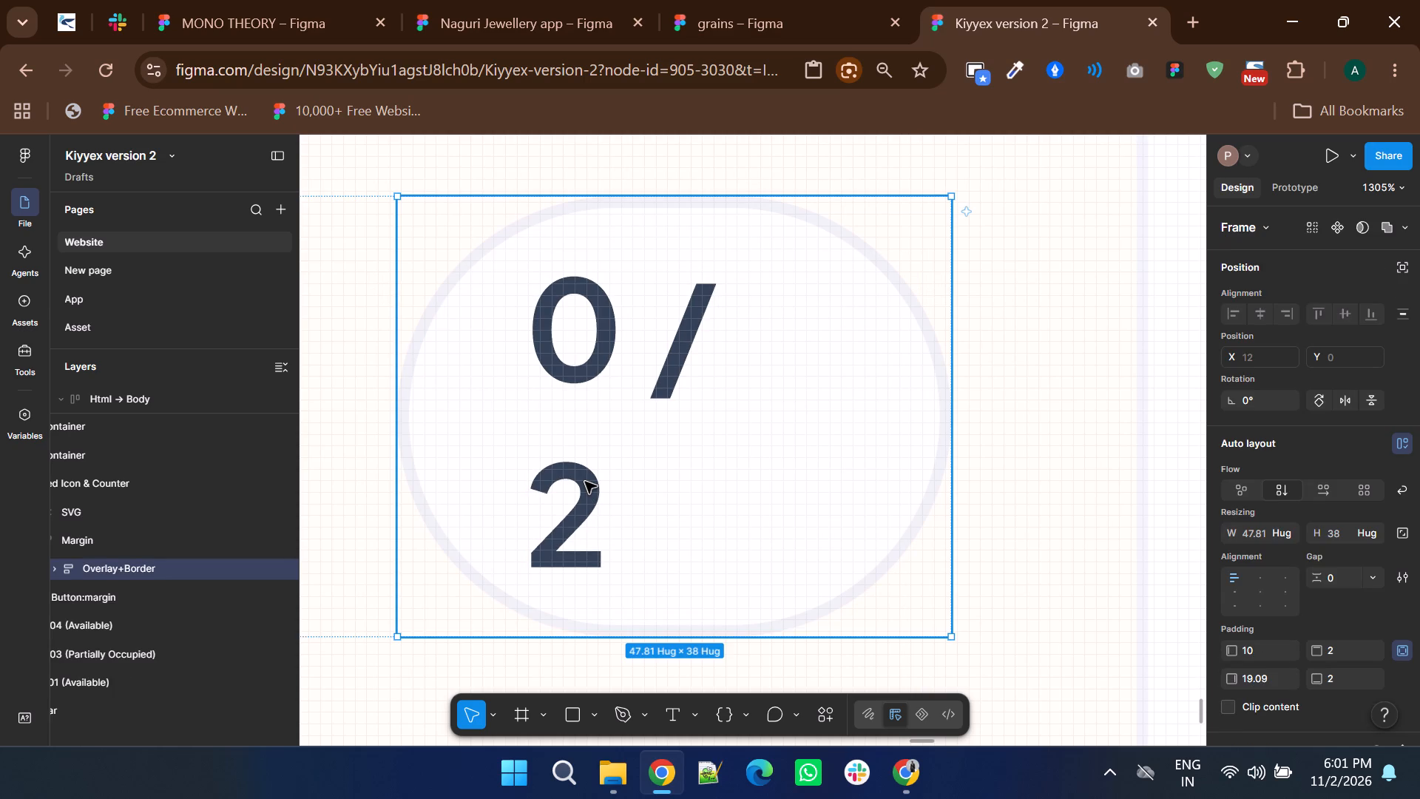
triple_click(585, 482)
triple_click(585, 482)
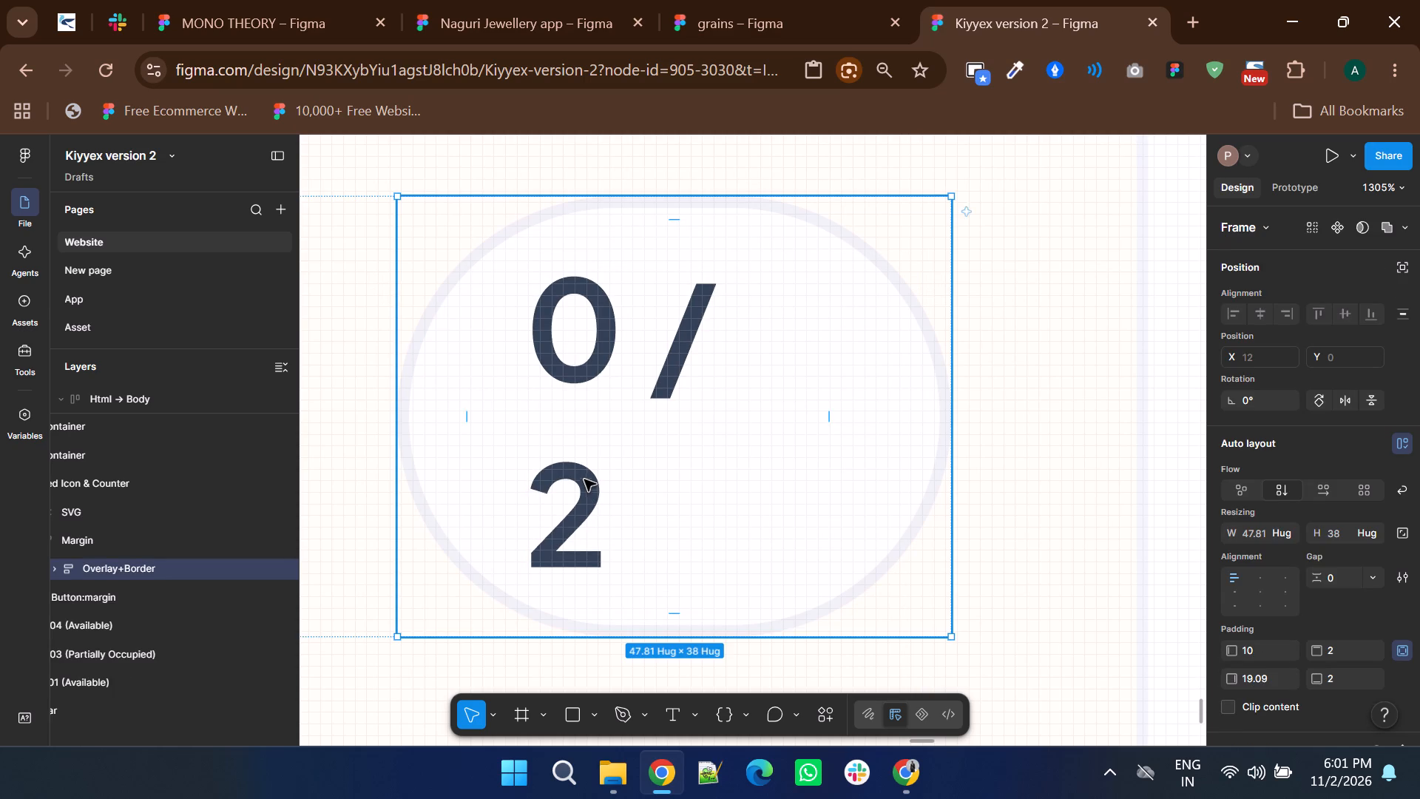
left_click(580, 476, "ctrl")
left_click(52, 567)
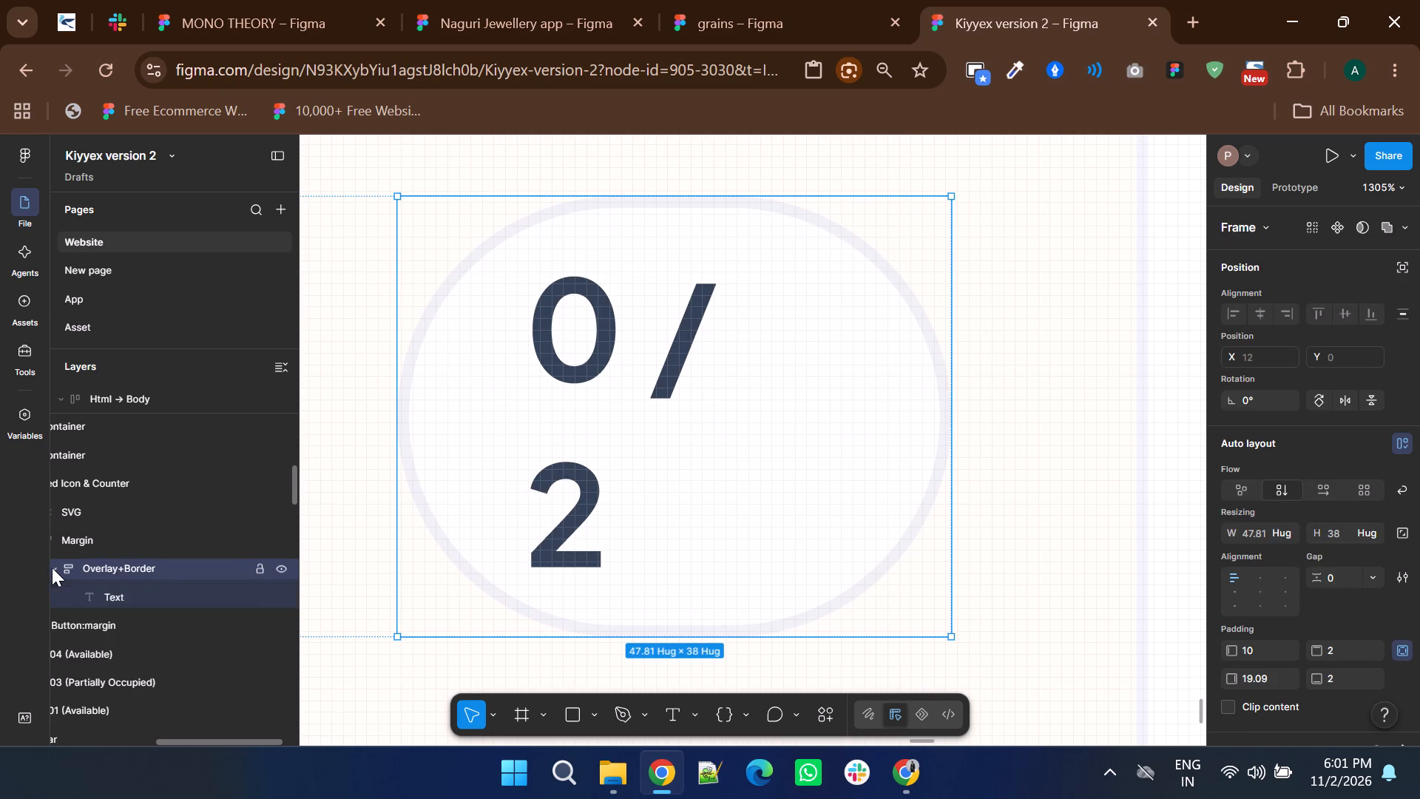
left_click(115, 590)
double_click(556, 496)
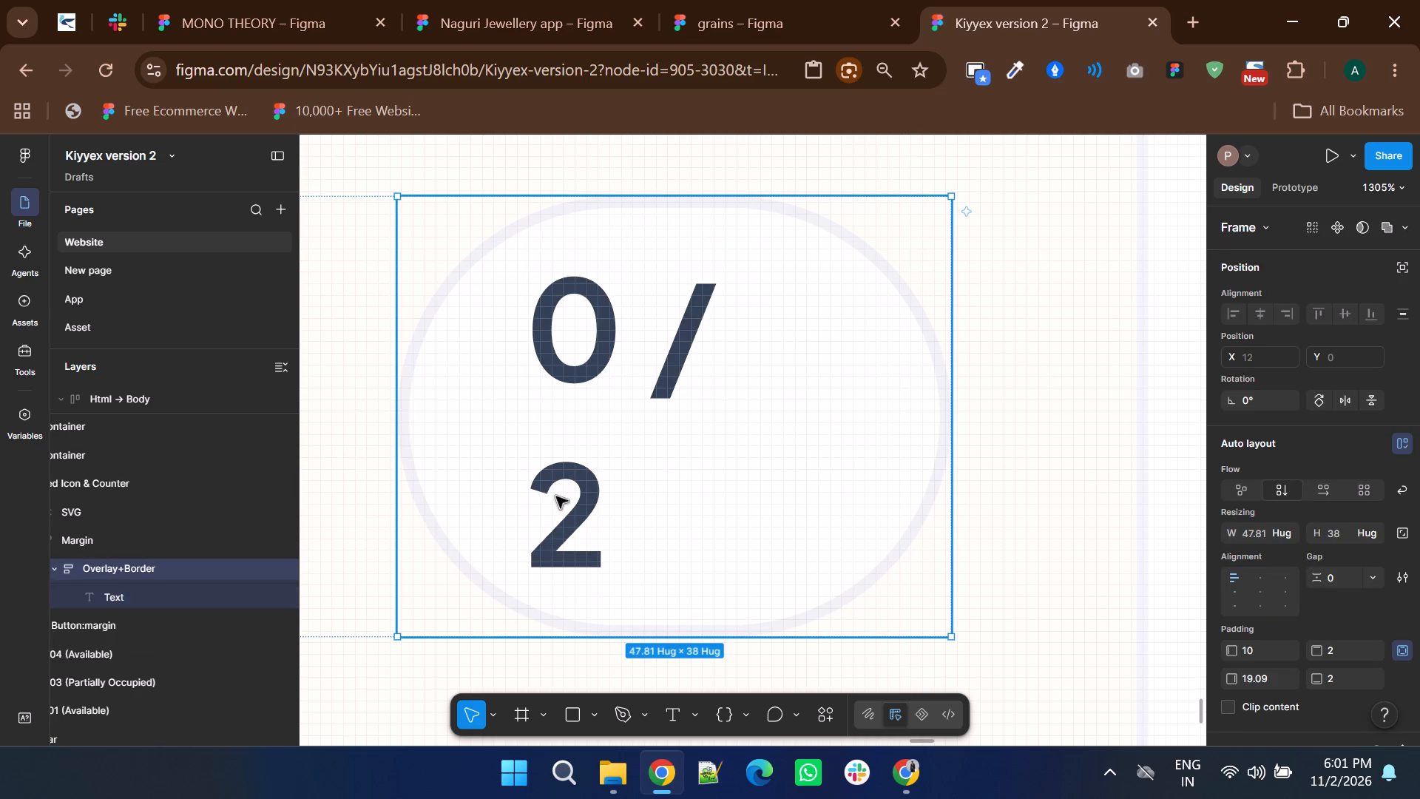
left_click(149, 591)
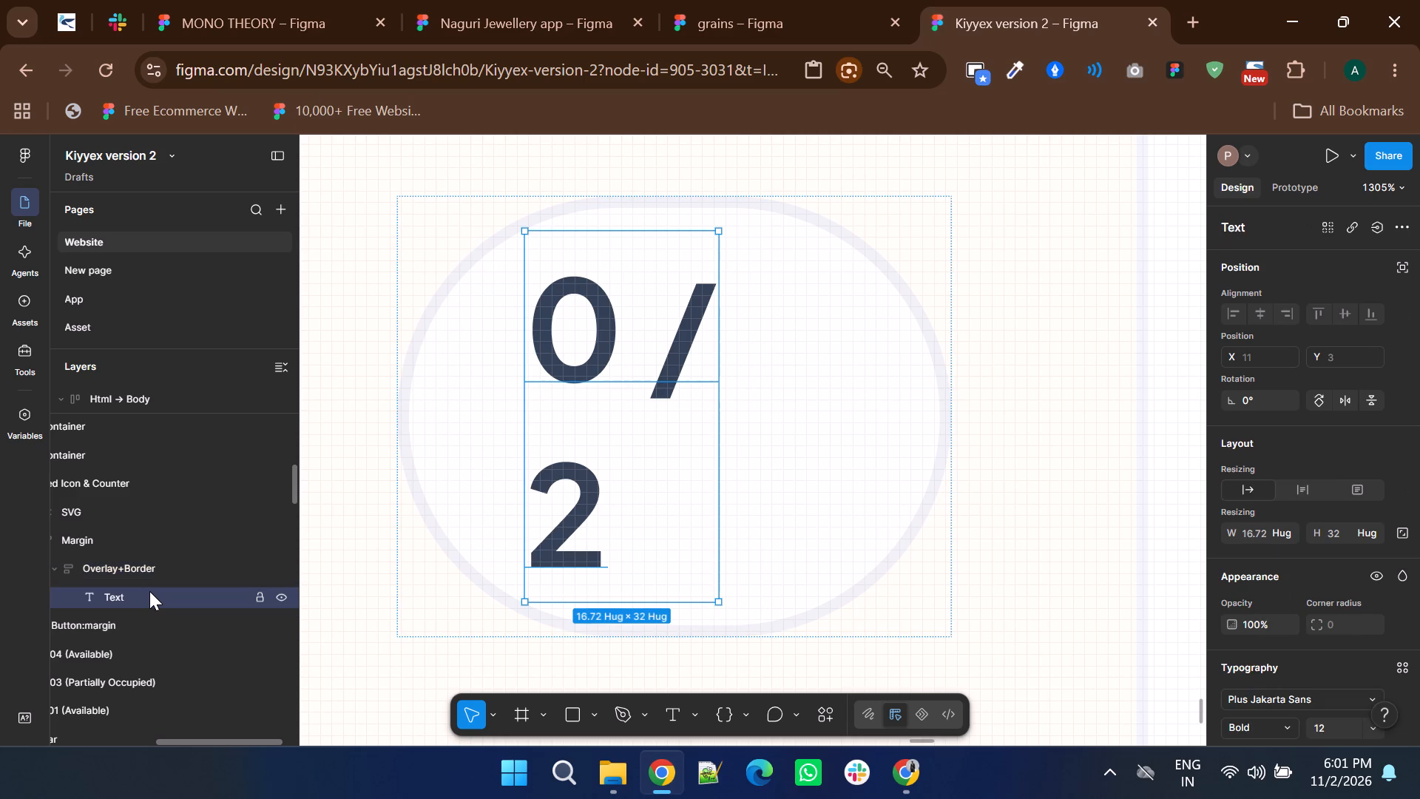
key("Return")
left_click(541, 501)
key("BackSpace")
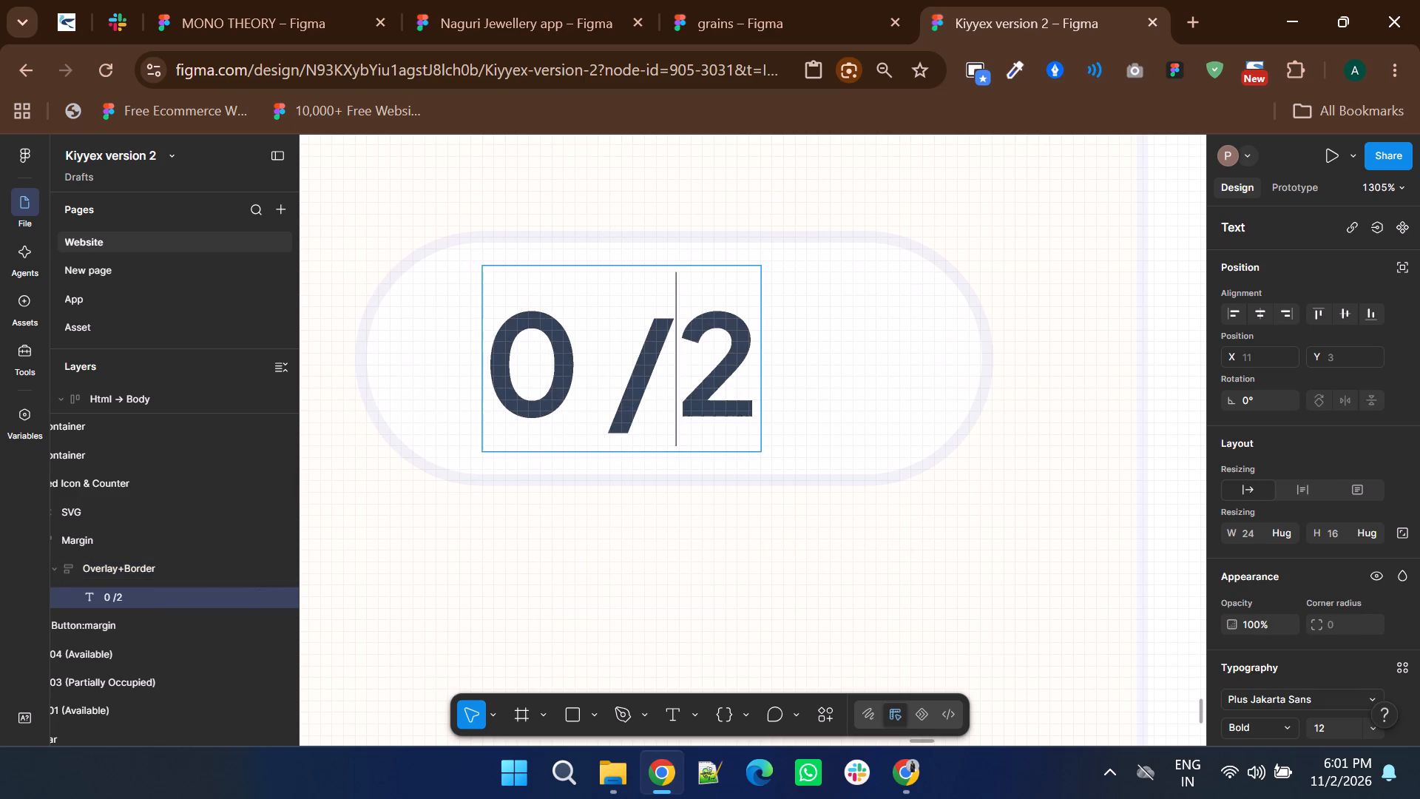
scroll(859, 423, "down", 2, "ctrl+alt")
left_click(878, 406)
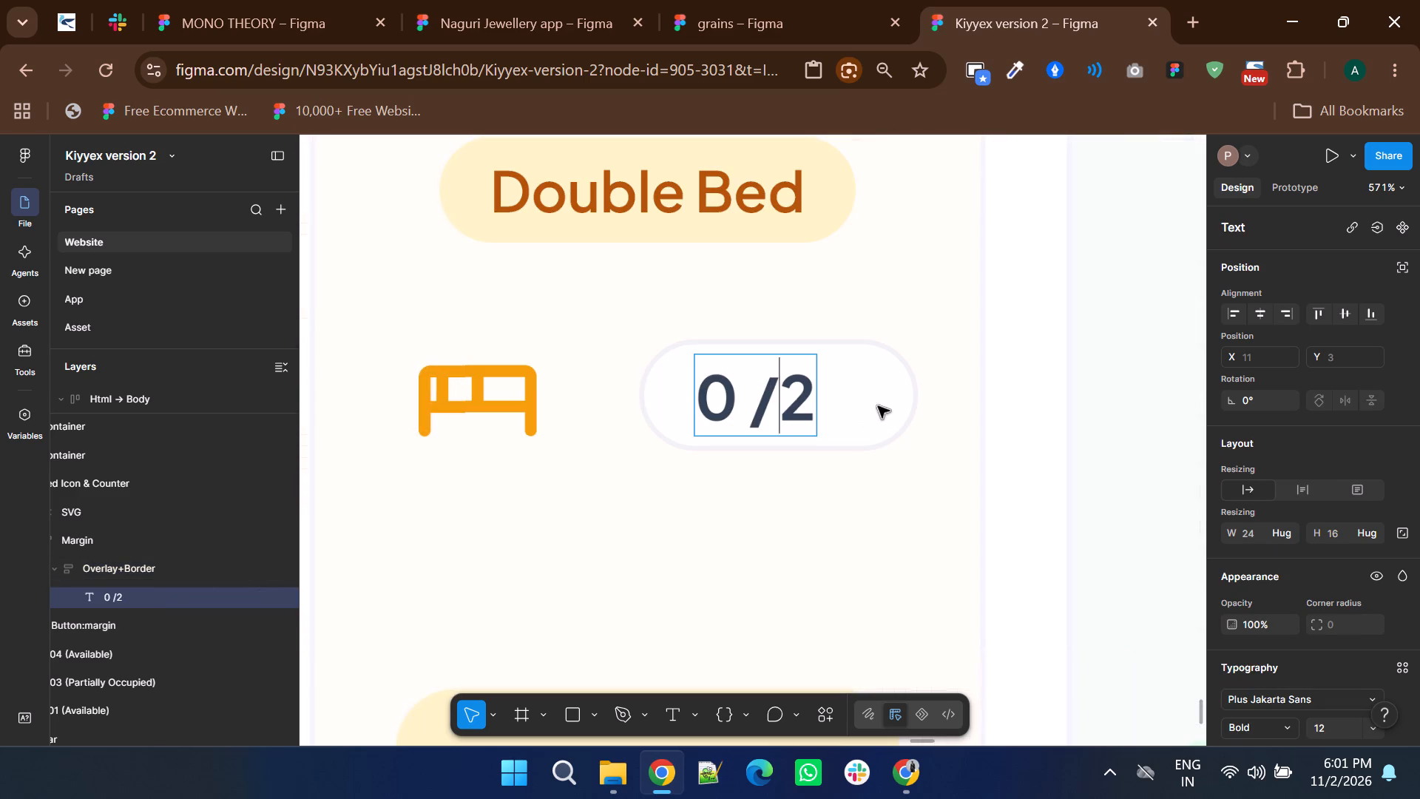
Narrow the bed counter pill on the A-105 card to a width of 44.
left_click(921, 394)
left_click_drag(914, 393, 863, 399)
scroll(893, 414, "down", 2, "ctrl+alt")
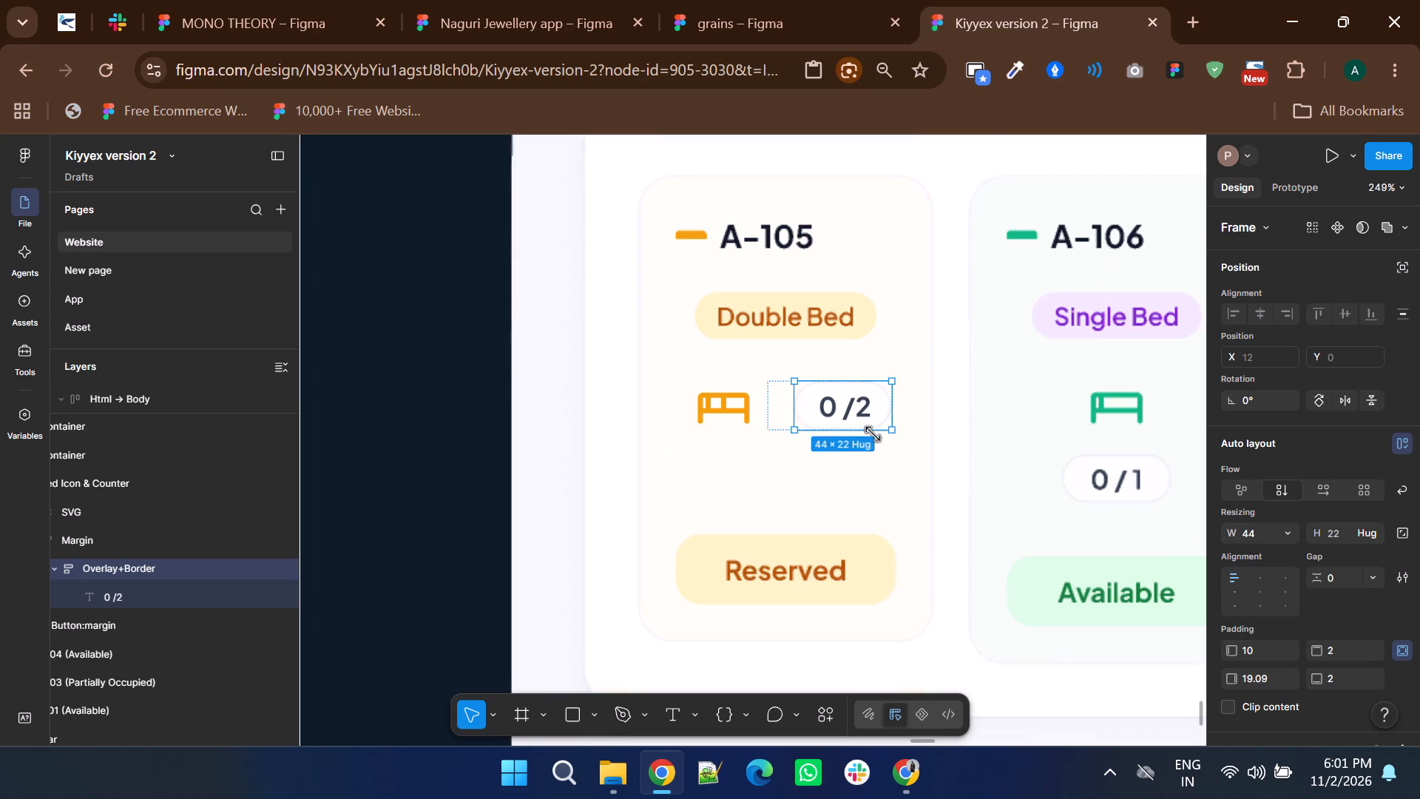
scroll(723, 488, "down", 2, "ctrl")
double_click(530, 482)
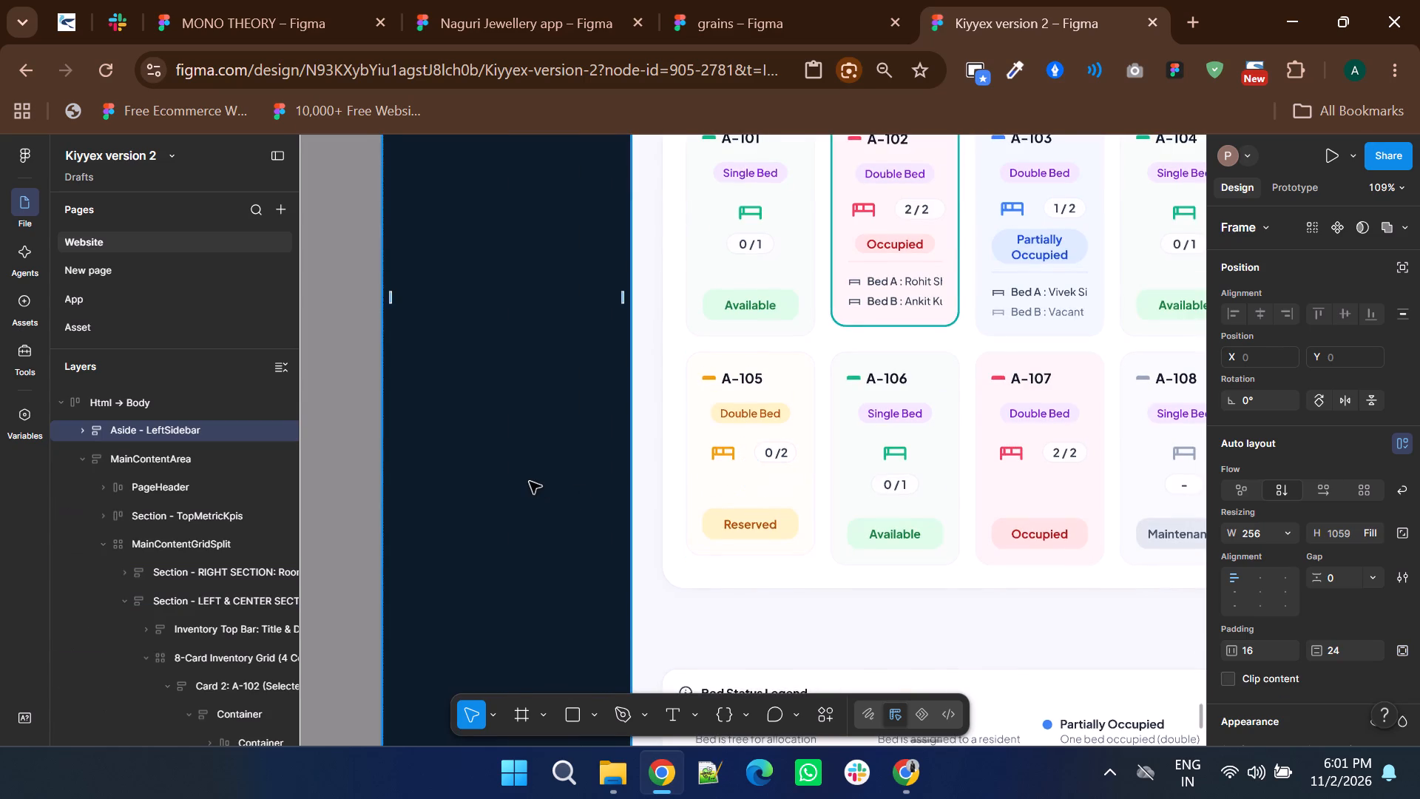
Review the Room Details panel and the whole pasted dashboard beside the Kiyyex Bed Management screen.
scroll(530, 482, "down", 1, "ctrl")
scroll(530, 482, "down", 2, "shift")
scroll(927, 298, "up", 4, "ctrl")
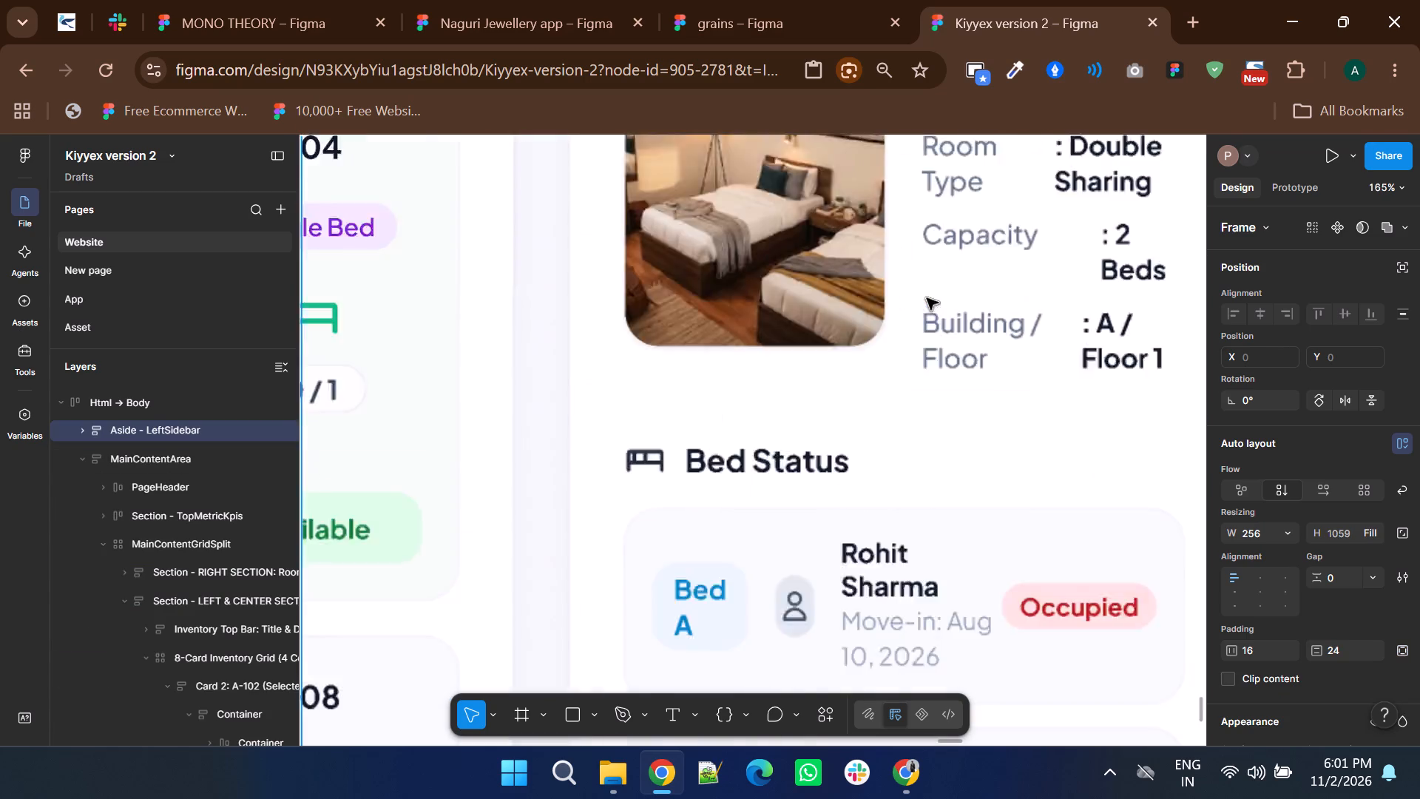
scroll(760, 474, "up", 3)
scroll(819, 442, "down", 2, "ctrl")
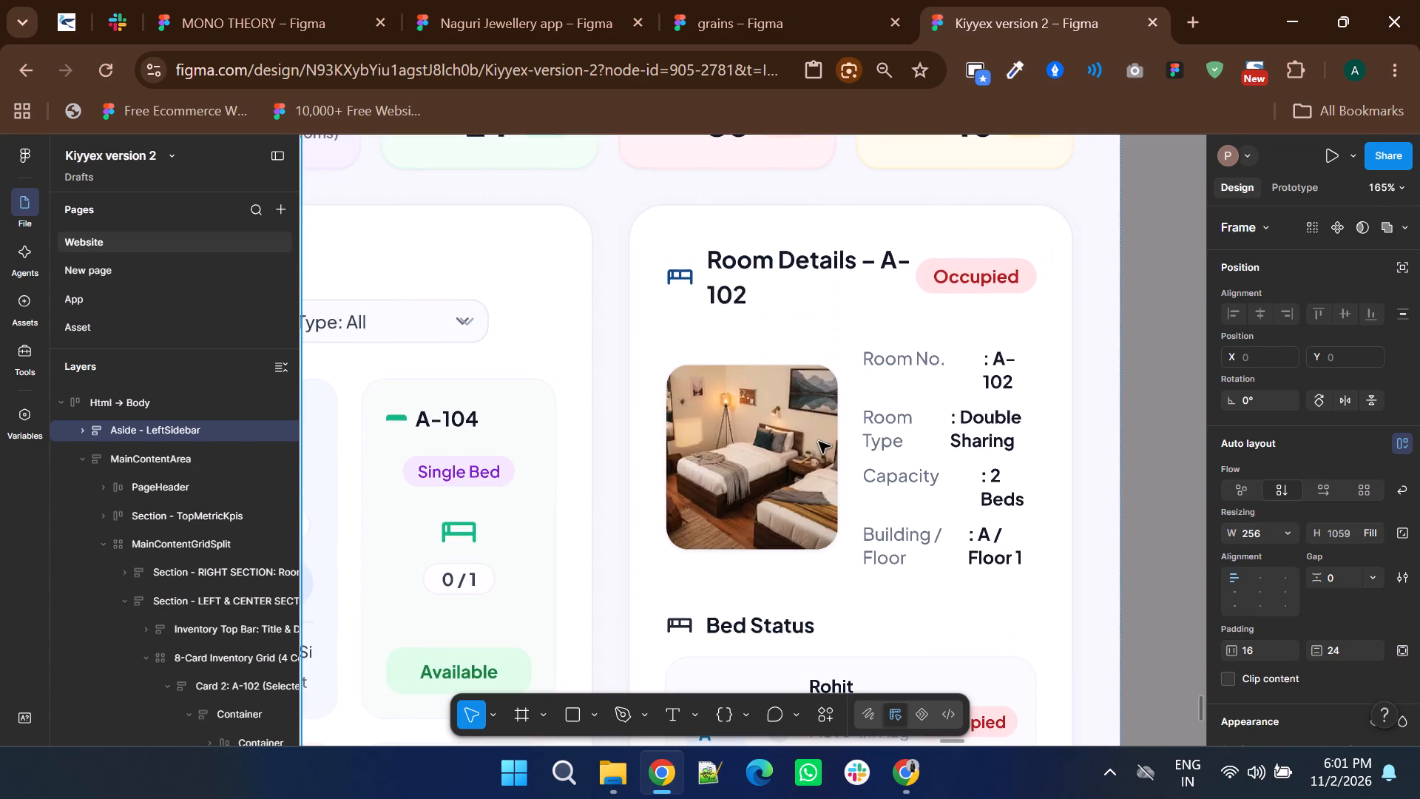
scroll(819, 442, "down", 2, "ctrl")
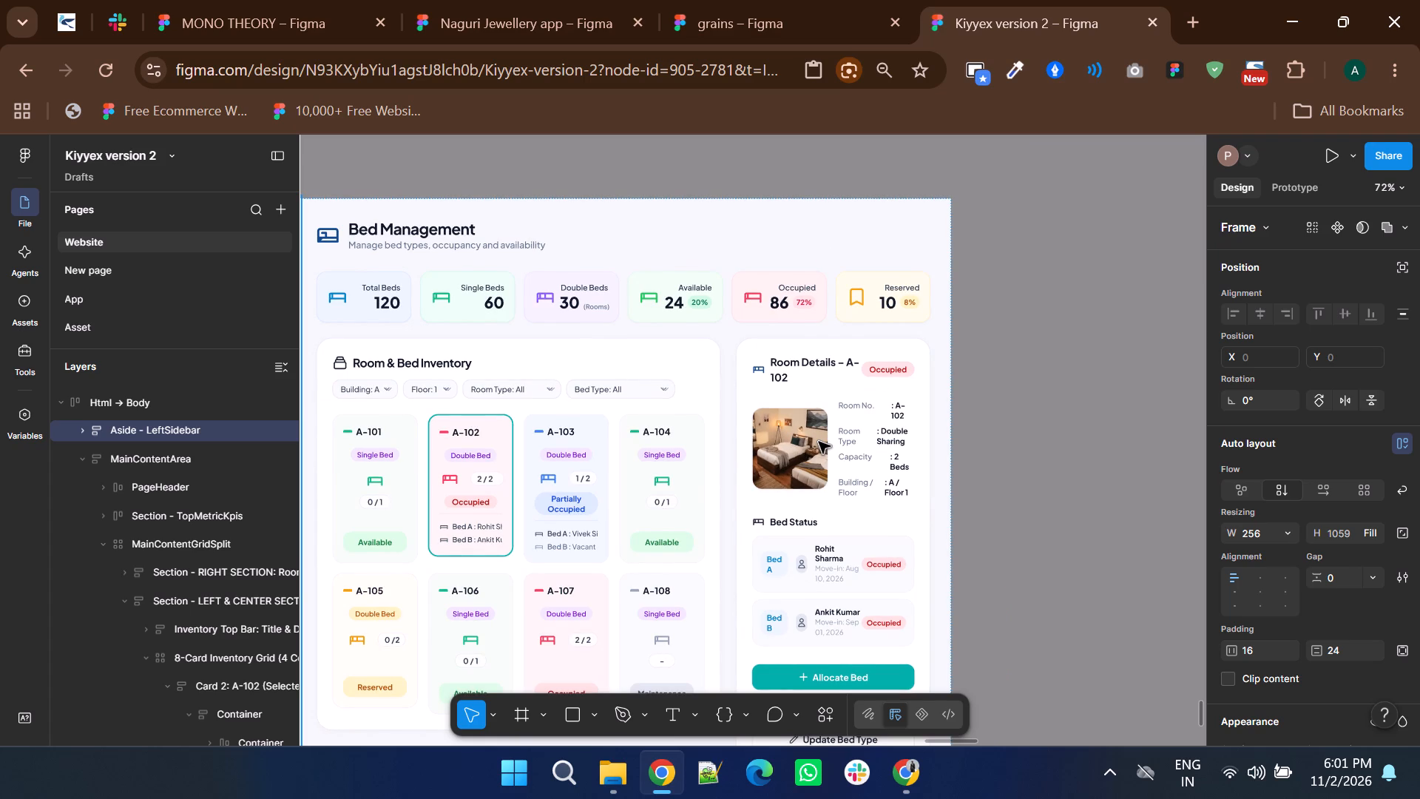
scroll(819, 442, "down", 2, "ctrl")
scroll(819, 442, "up", 2, "shift")
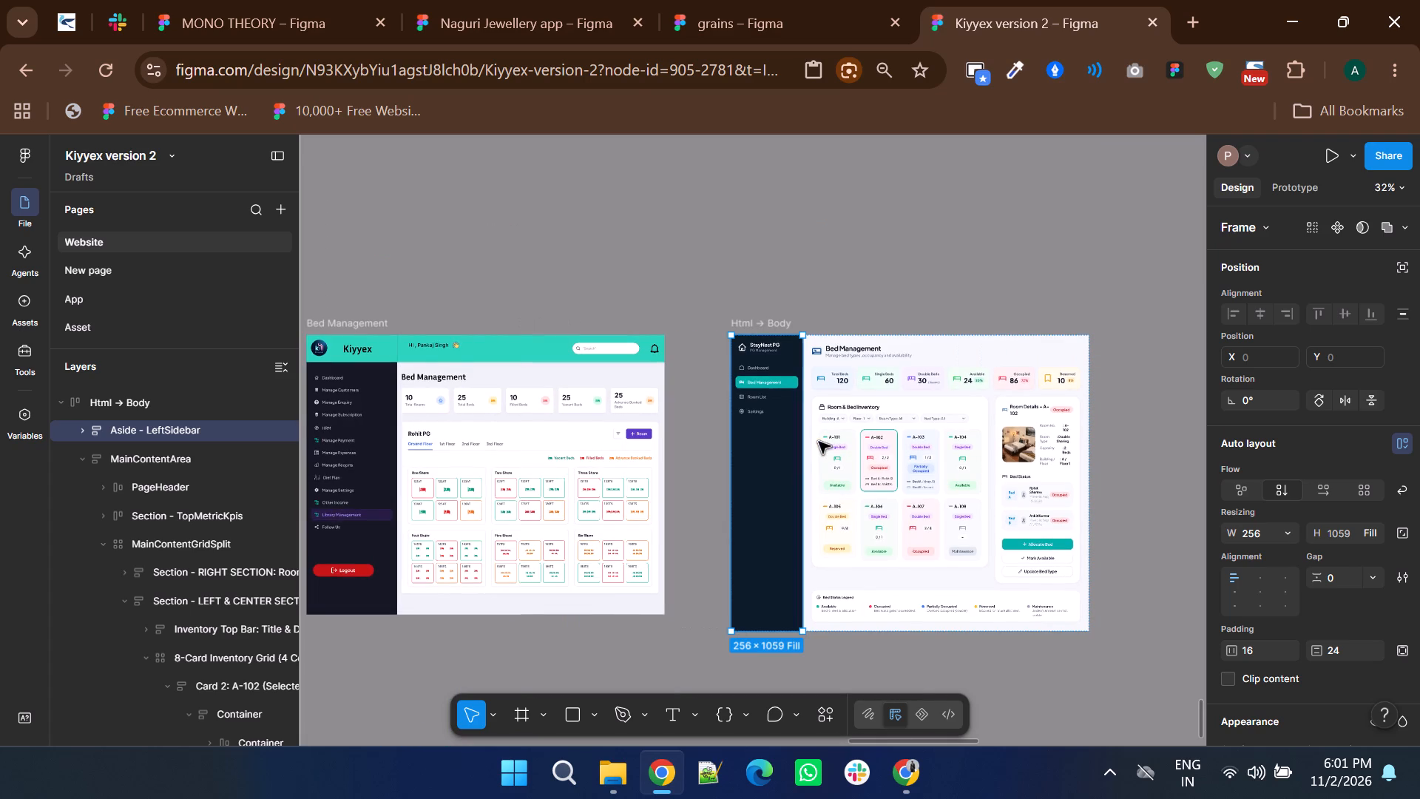
left_click(779, 327)
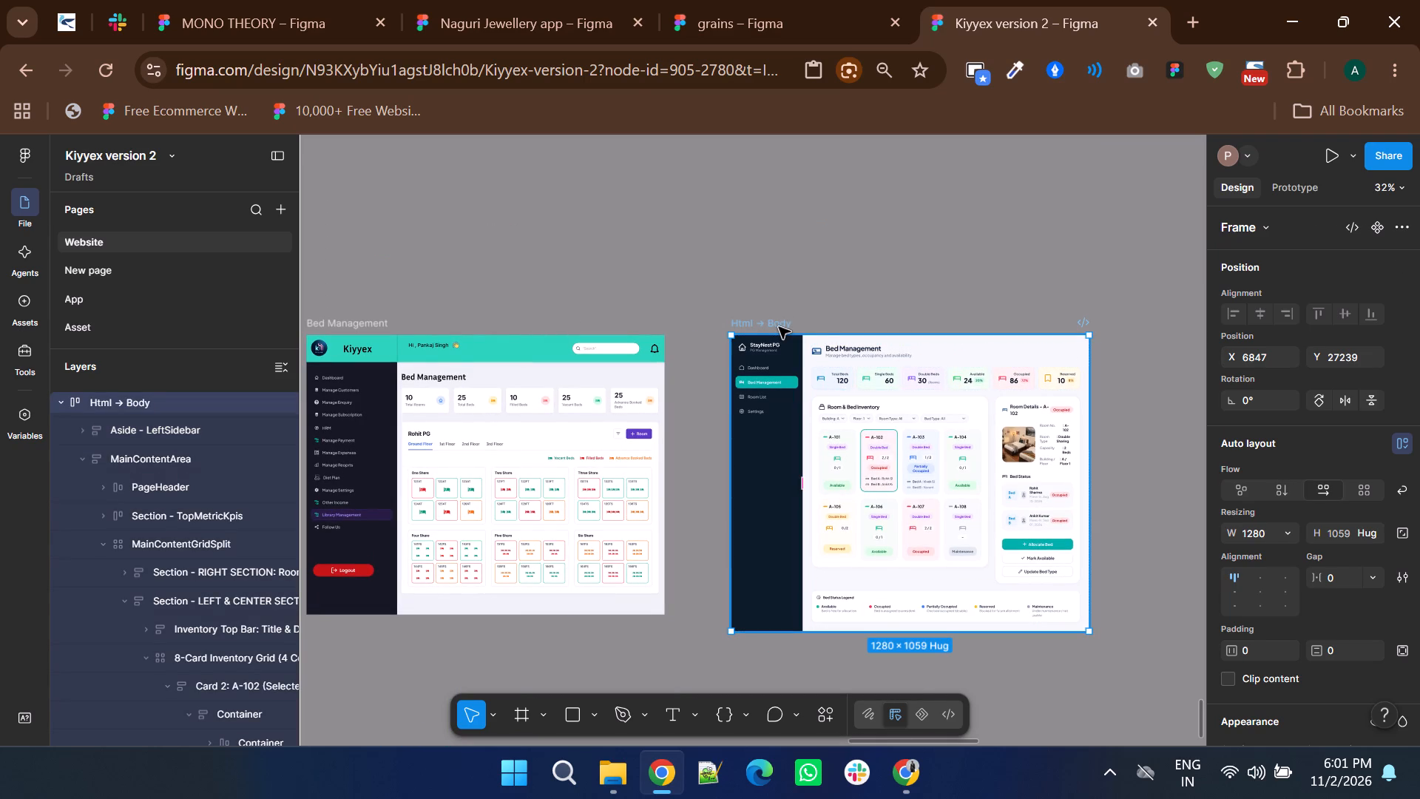
left_click(798, 263)
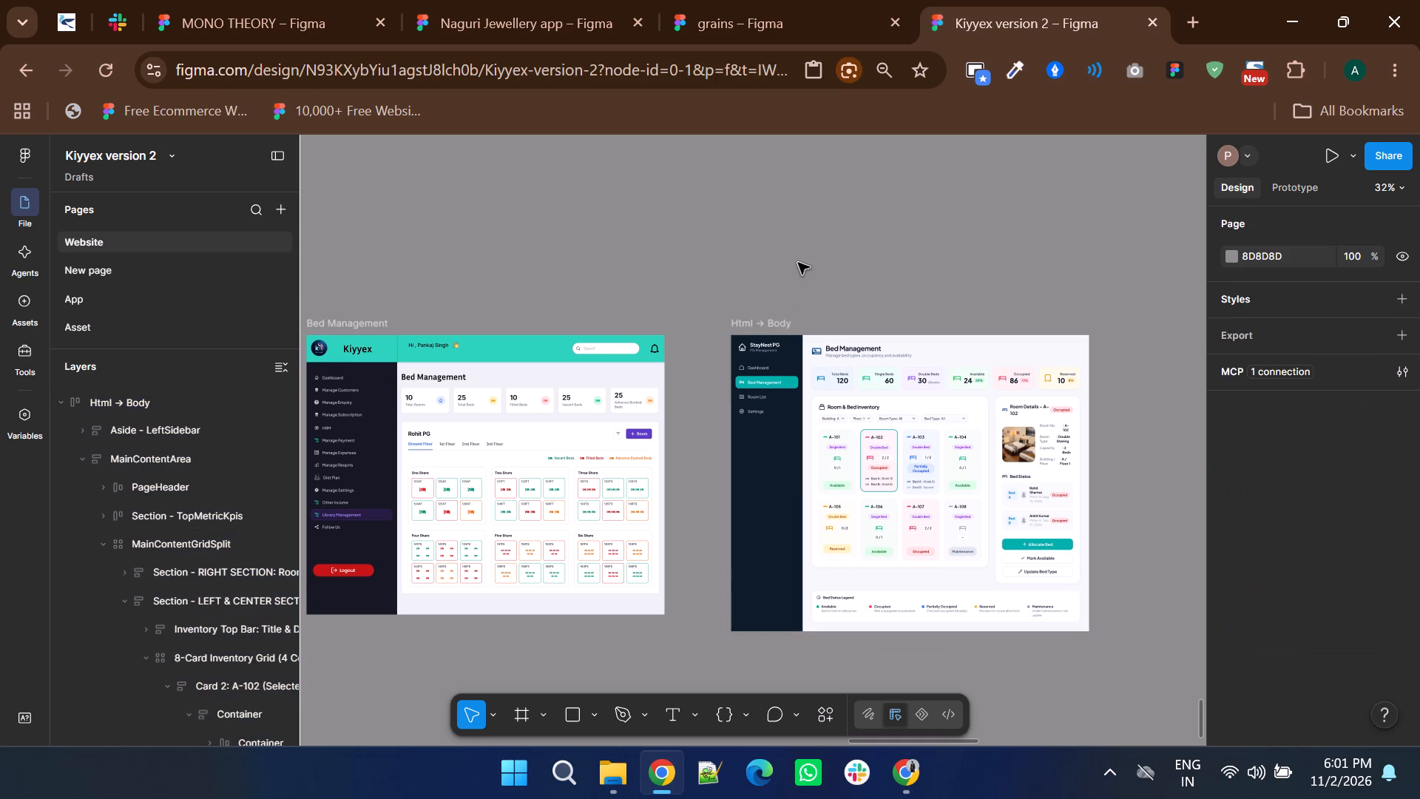
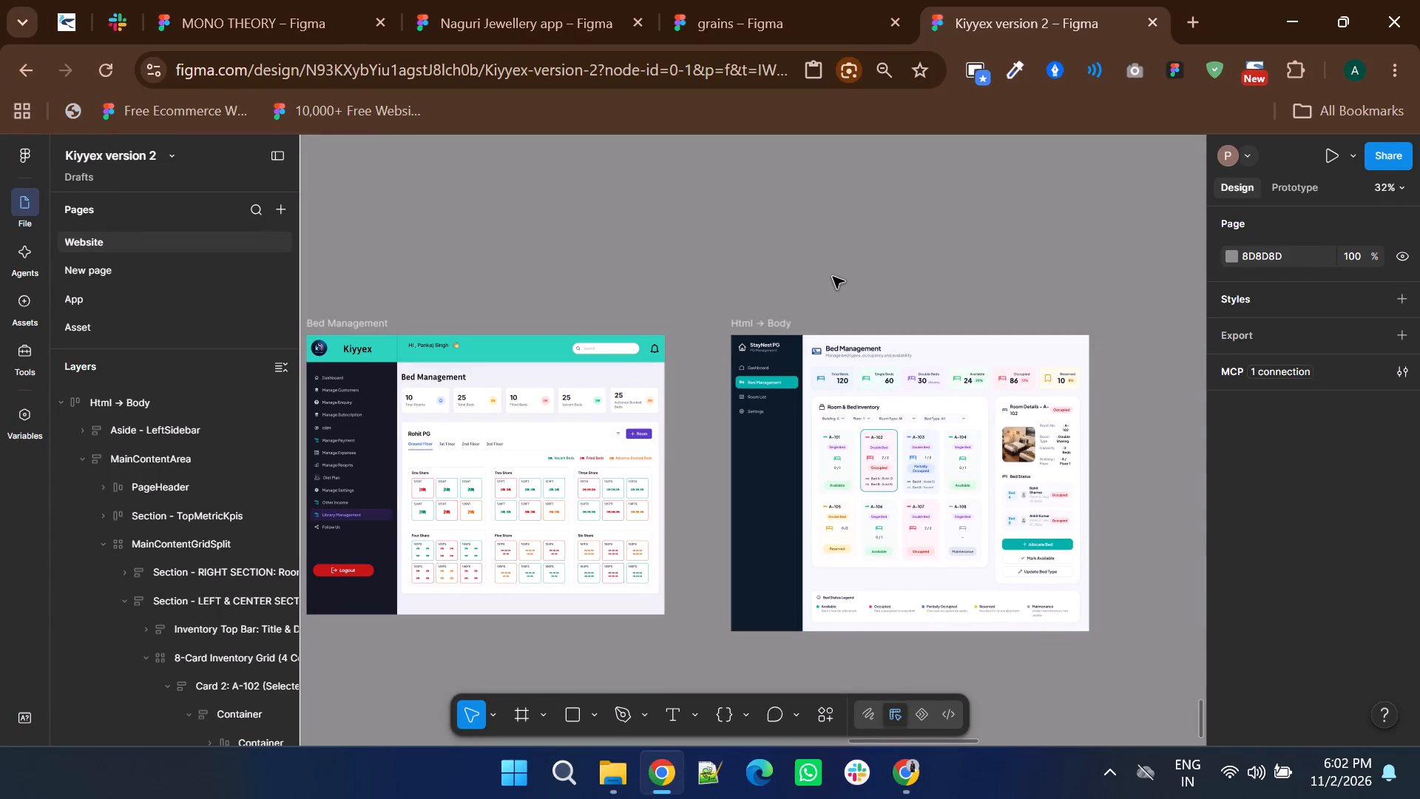
Widen the Bed A text box on the A-103 card to a width of 85.
double_click(788, 234)
left_click(785, 237)
scroll(913, 502, "up", 3, "ctrl")
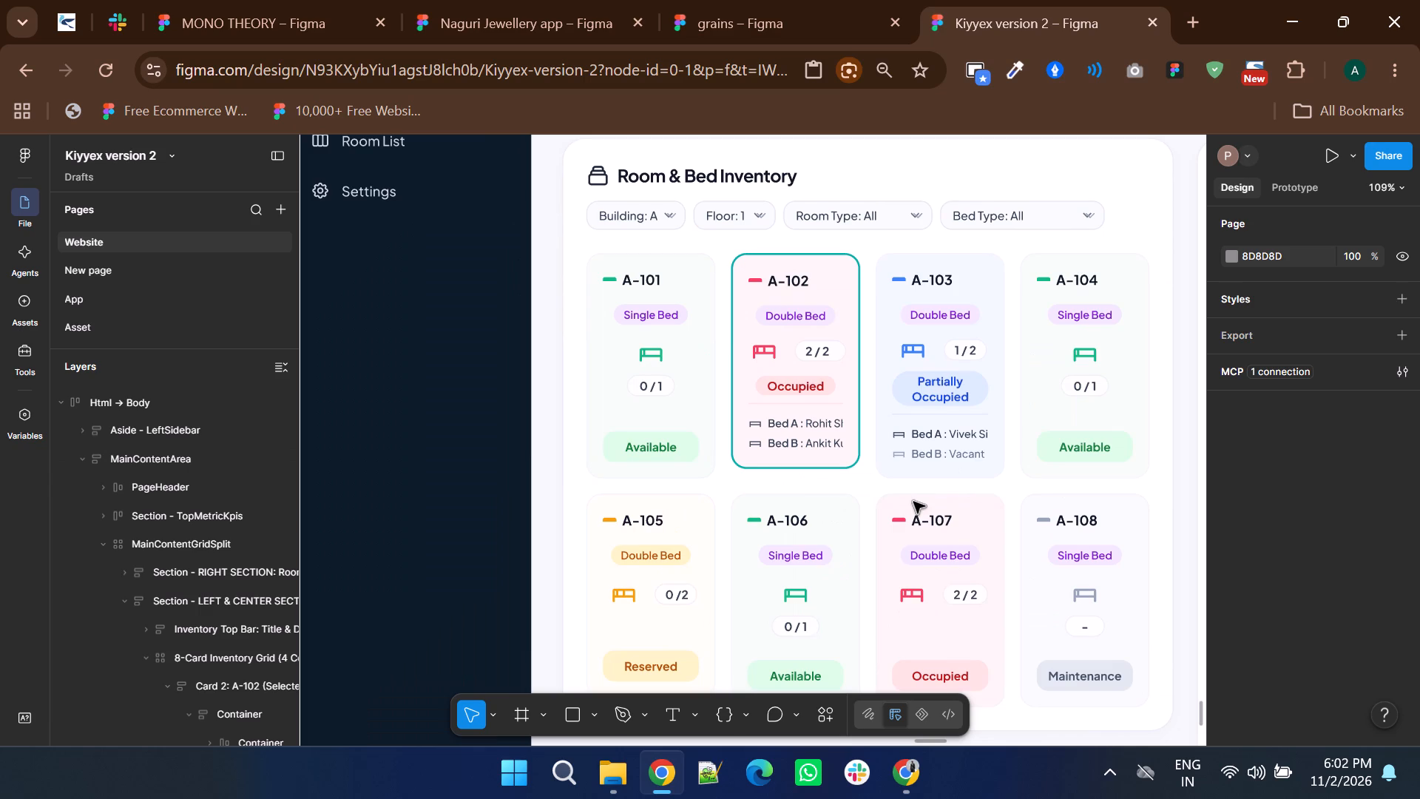
scroll(913, 502, "down", 1, "shift")
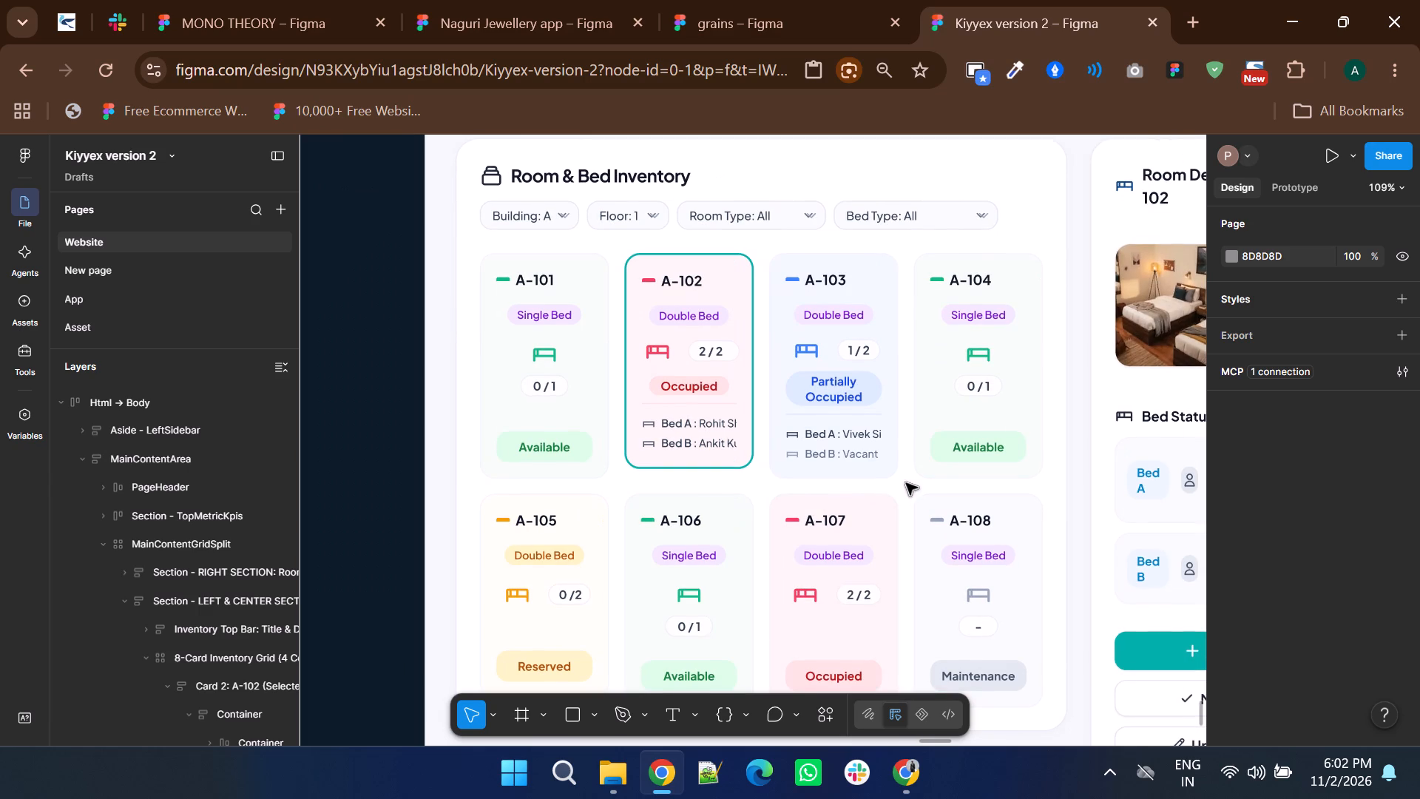
scroll(857, 437, "up", 3, "ctrl")
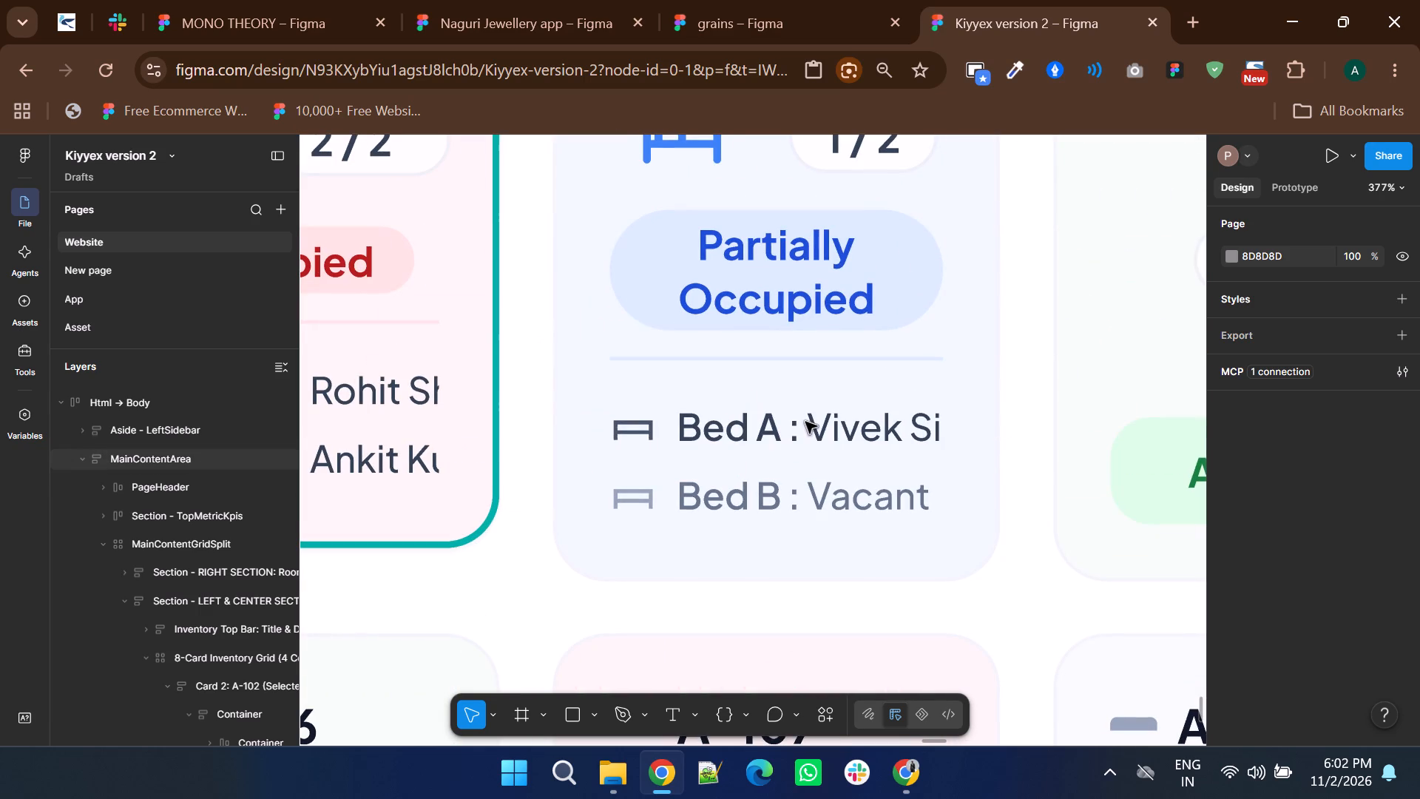
left_click(788, 496, "ctrl")
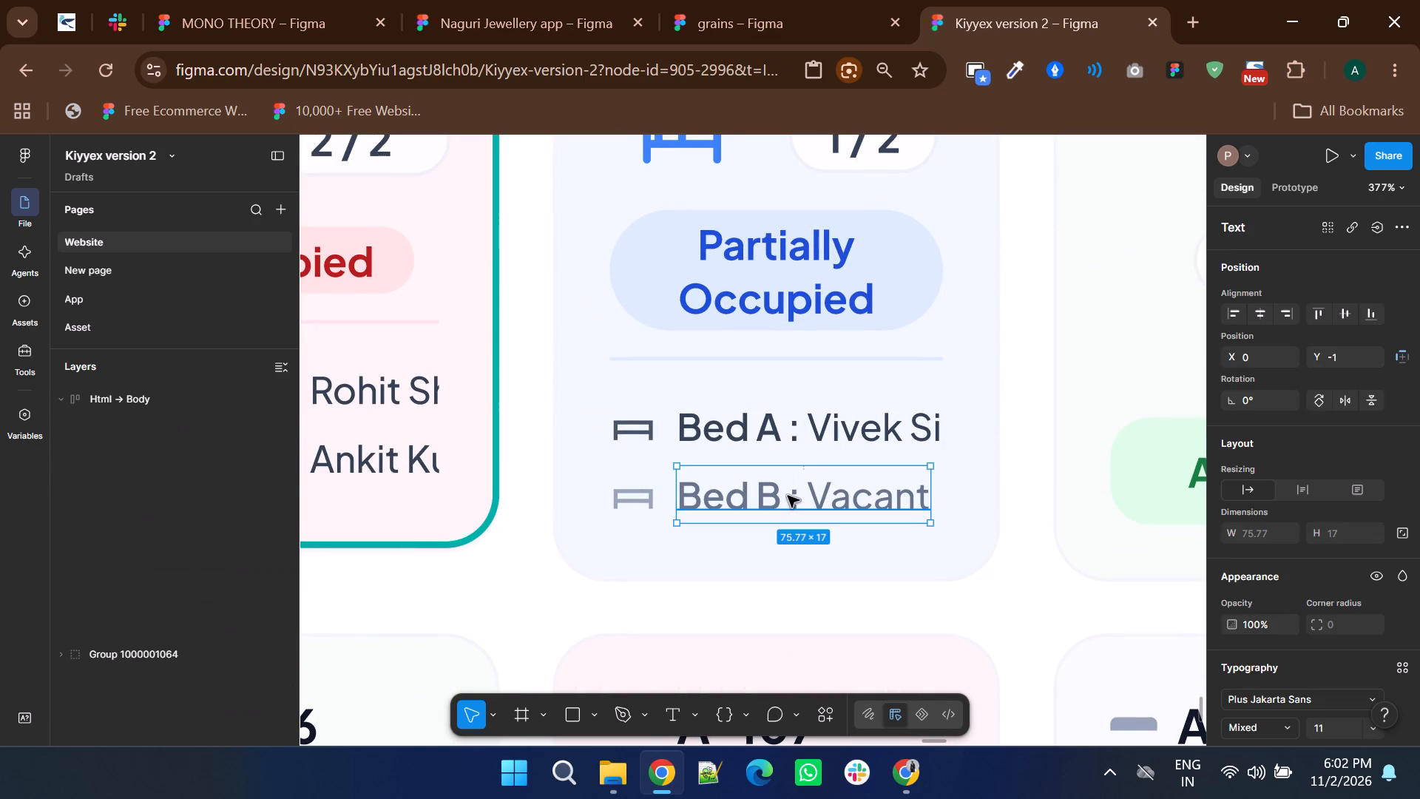
left_click(788, 439, "ctrl")
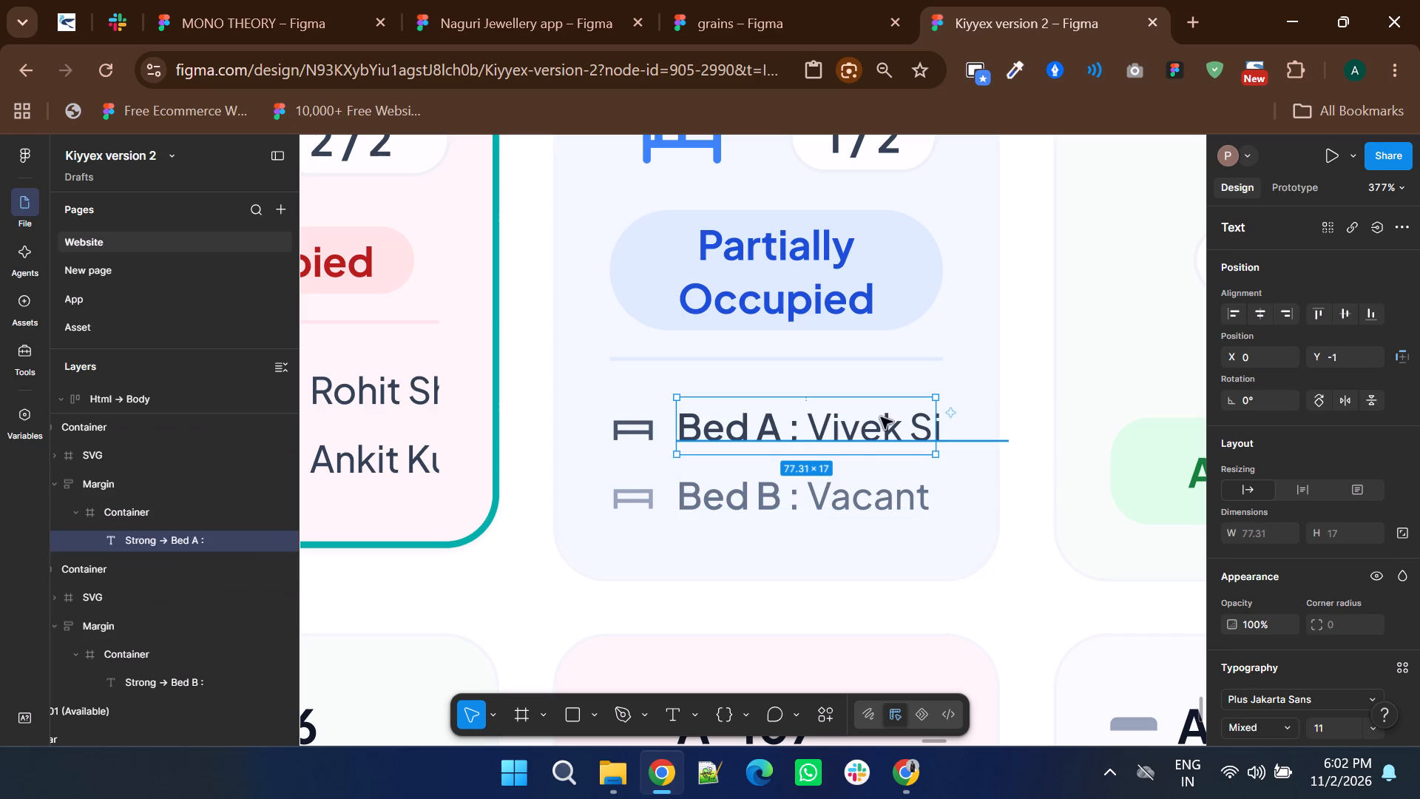
left_click_drag(933, 425, 961, 433)
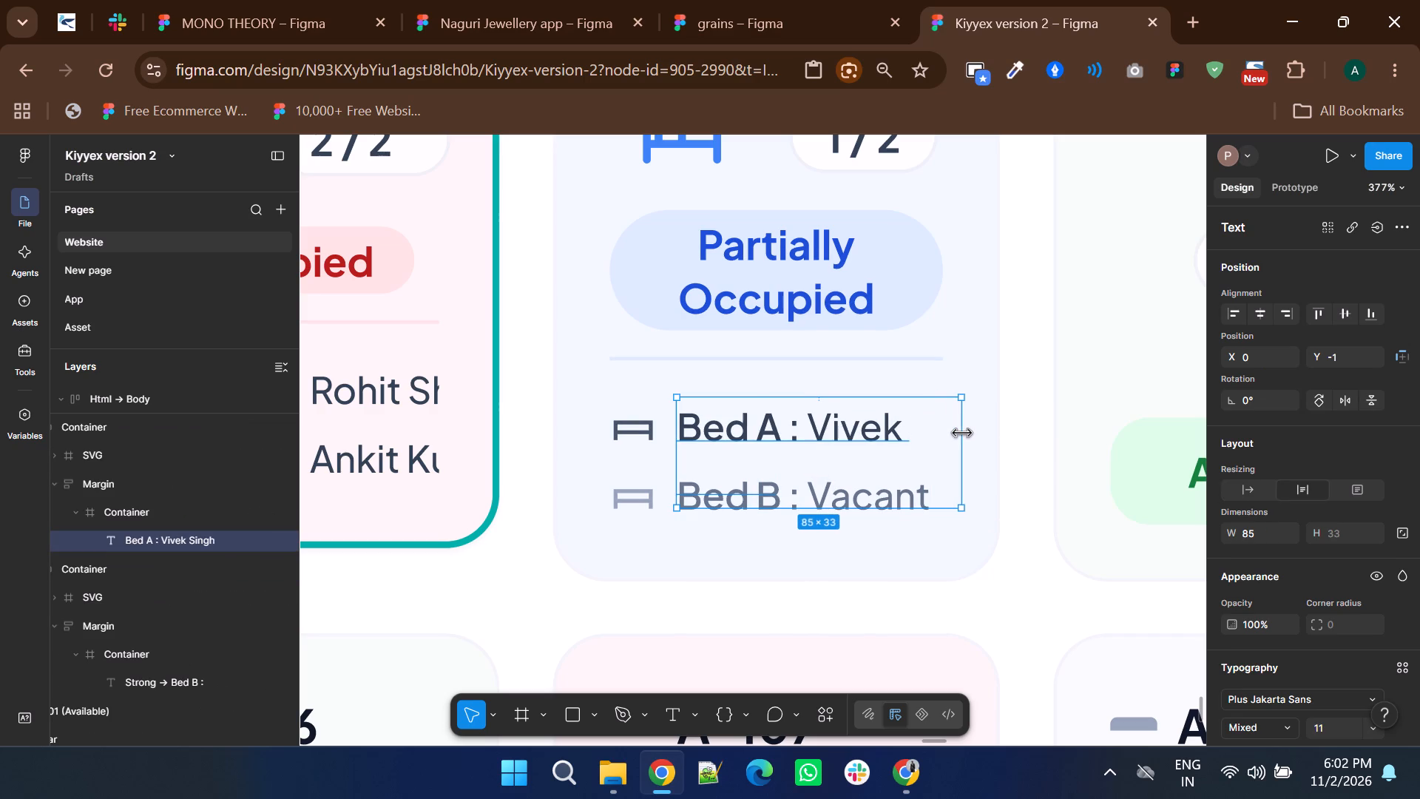
left_click_drag(961, 433, 961, 448)
scroll(751, 488, "down", 2, "ctrl")
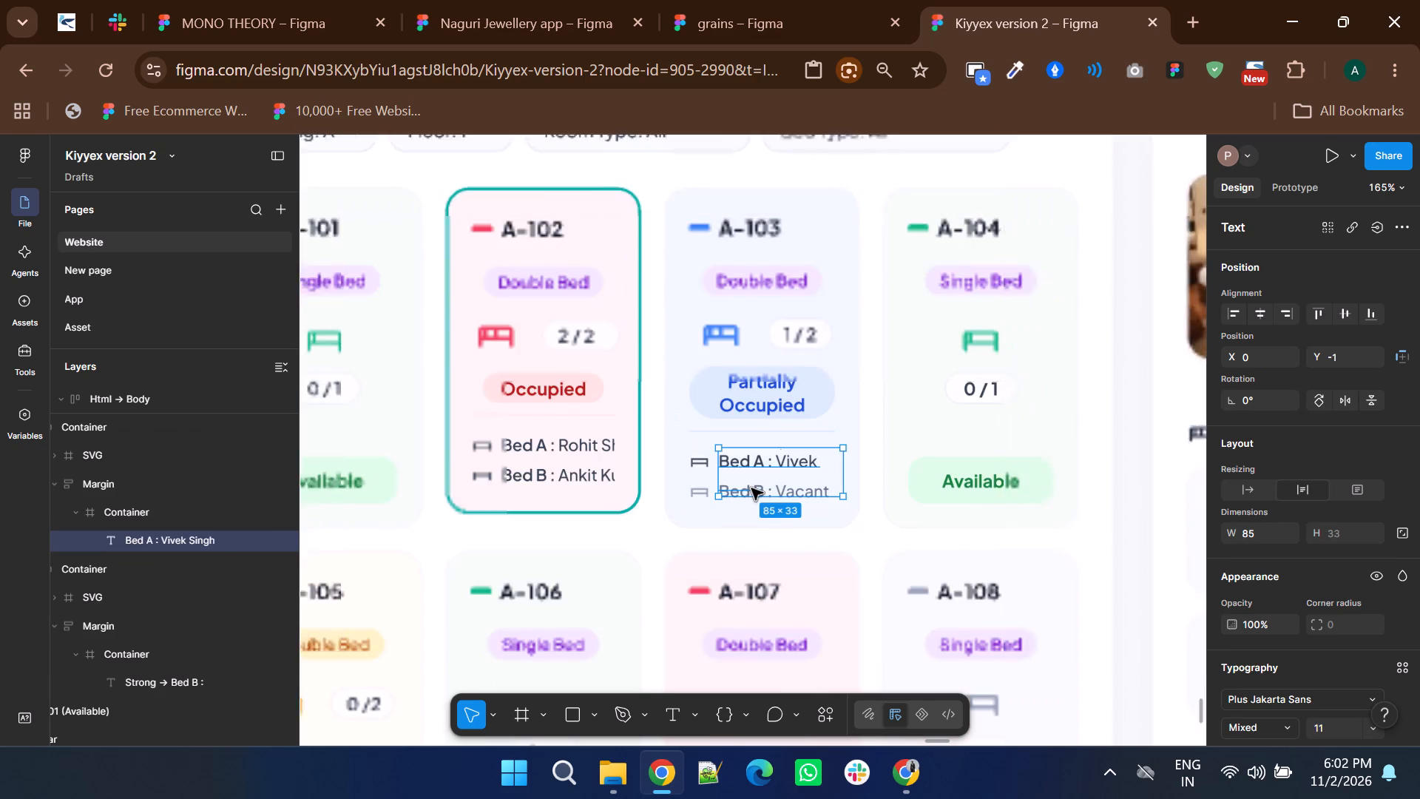
scroll(751, 488, "down", 3, "ctrl")
left_click(1087, 491)
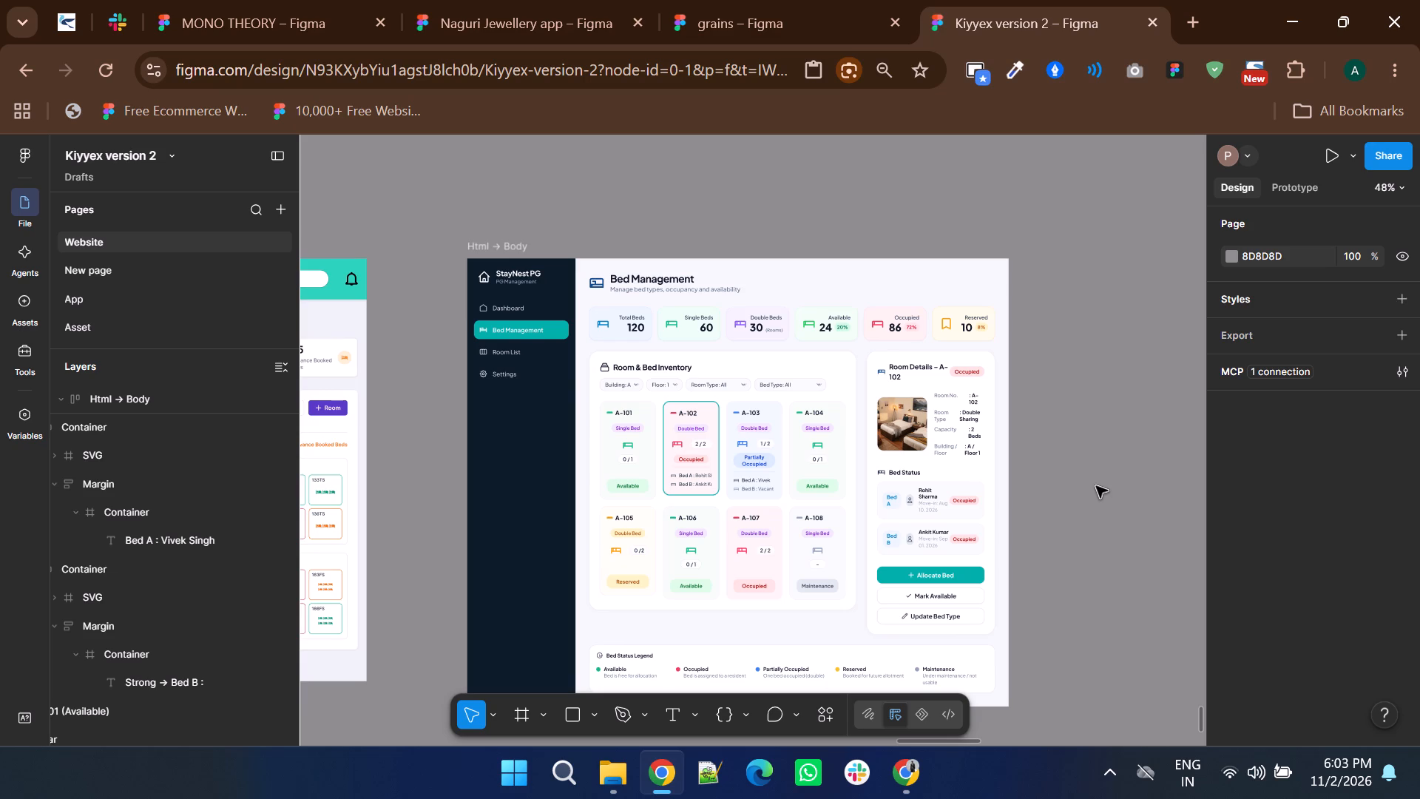
Review the room cards in the Room & Bed Inventory grid, comparing their bed icons, counters and status labels.
scroll(644, 473, "up", 4, "ctrl")
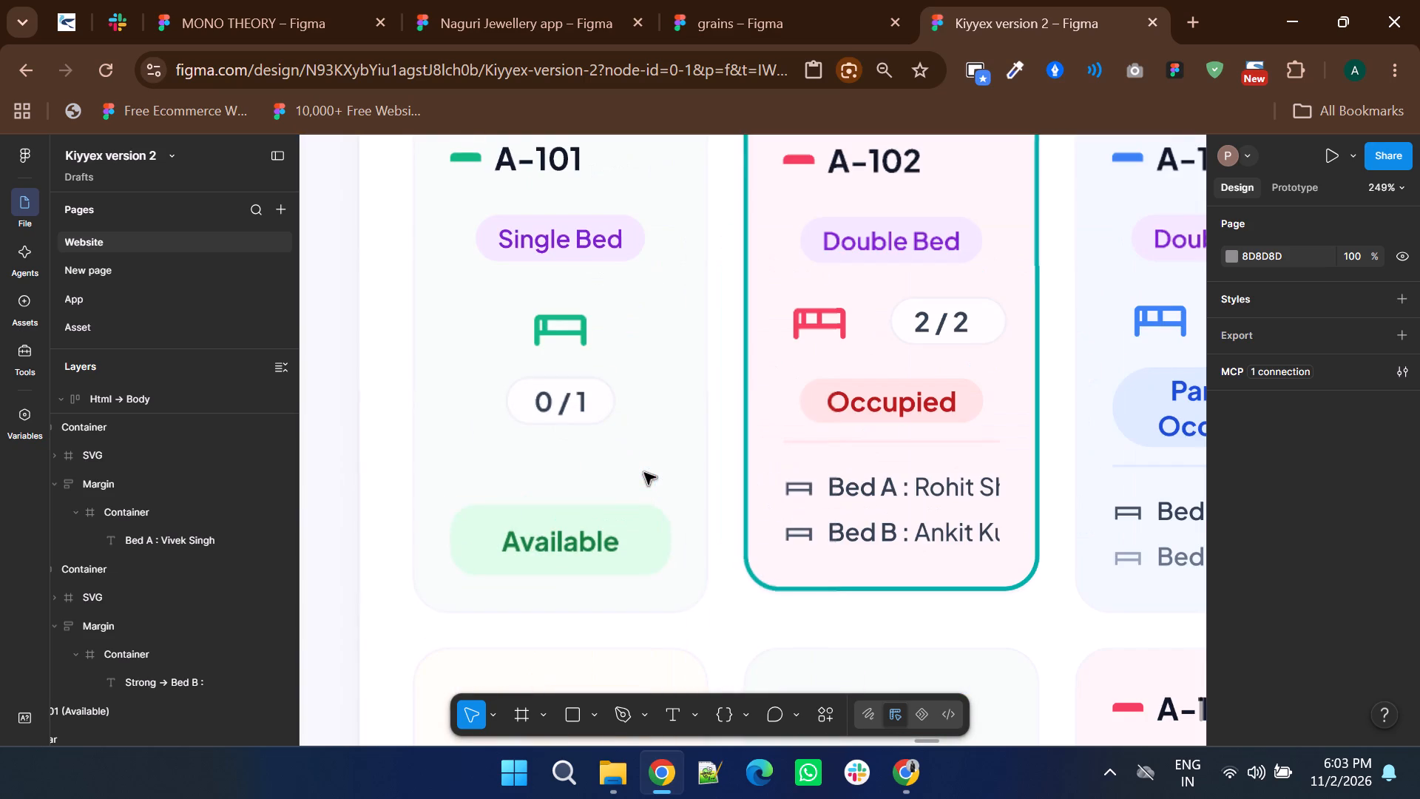
scroll(777, 465, "down", 2, "ctrl")
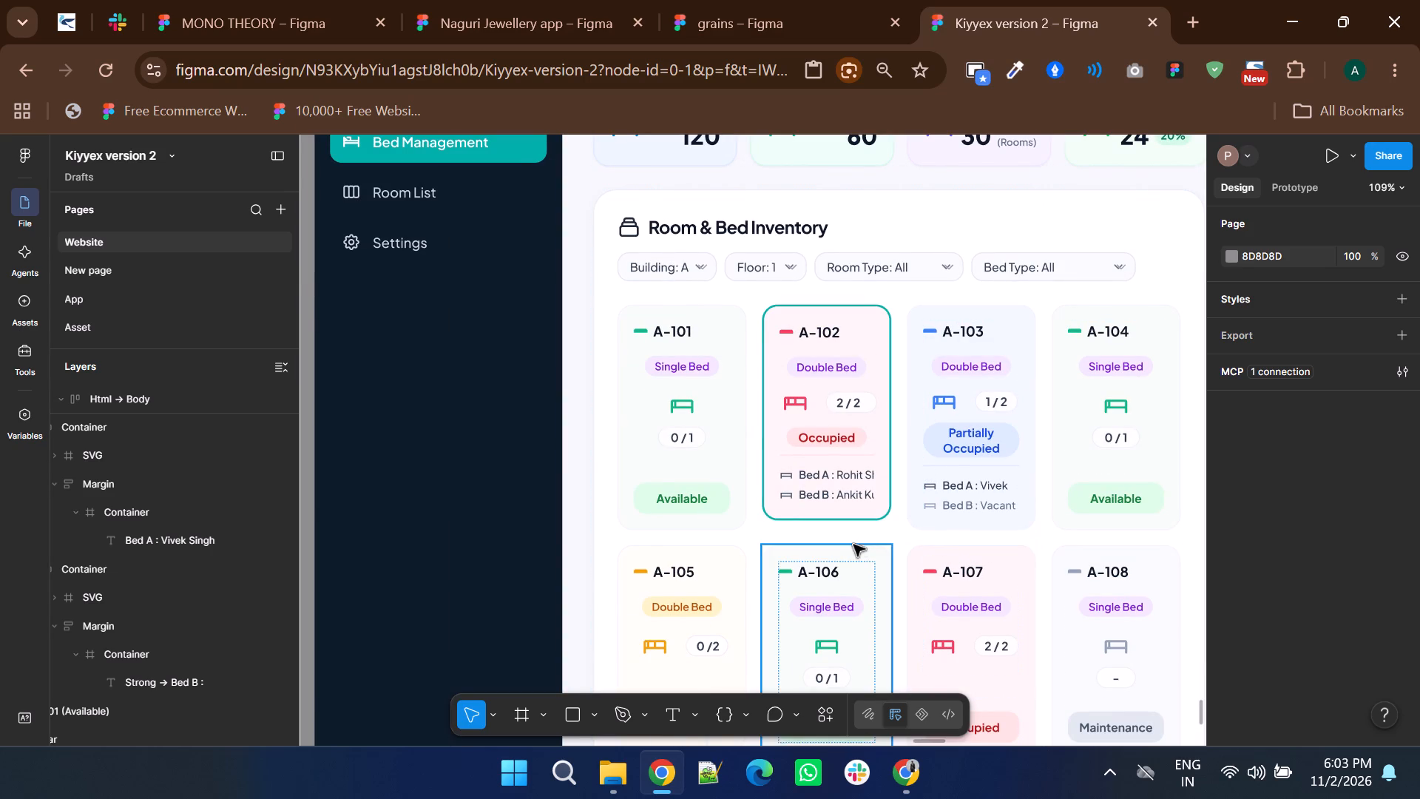
scroll(635, 487, "down", 2, "ctrl")
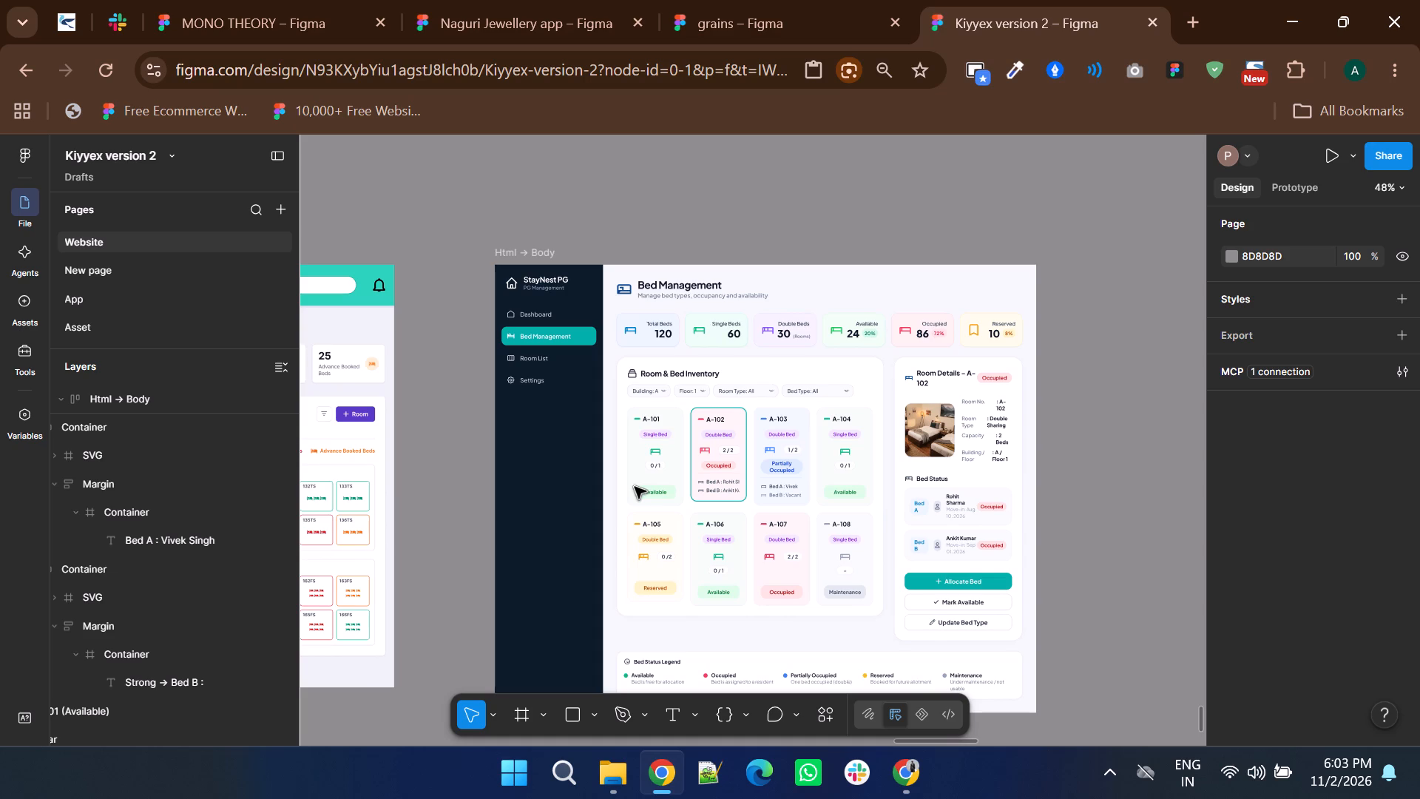
key("Page_Up")
scroll(635, 487, "down", 1)
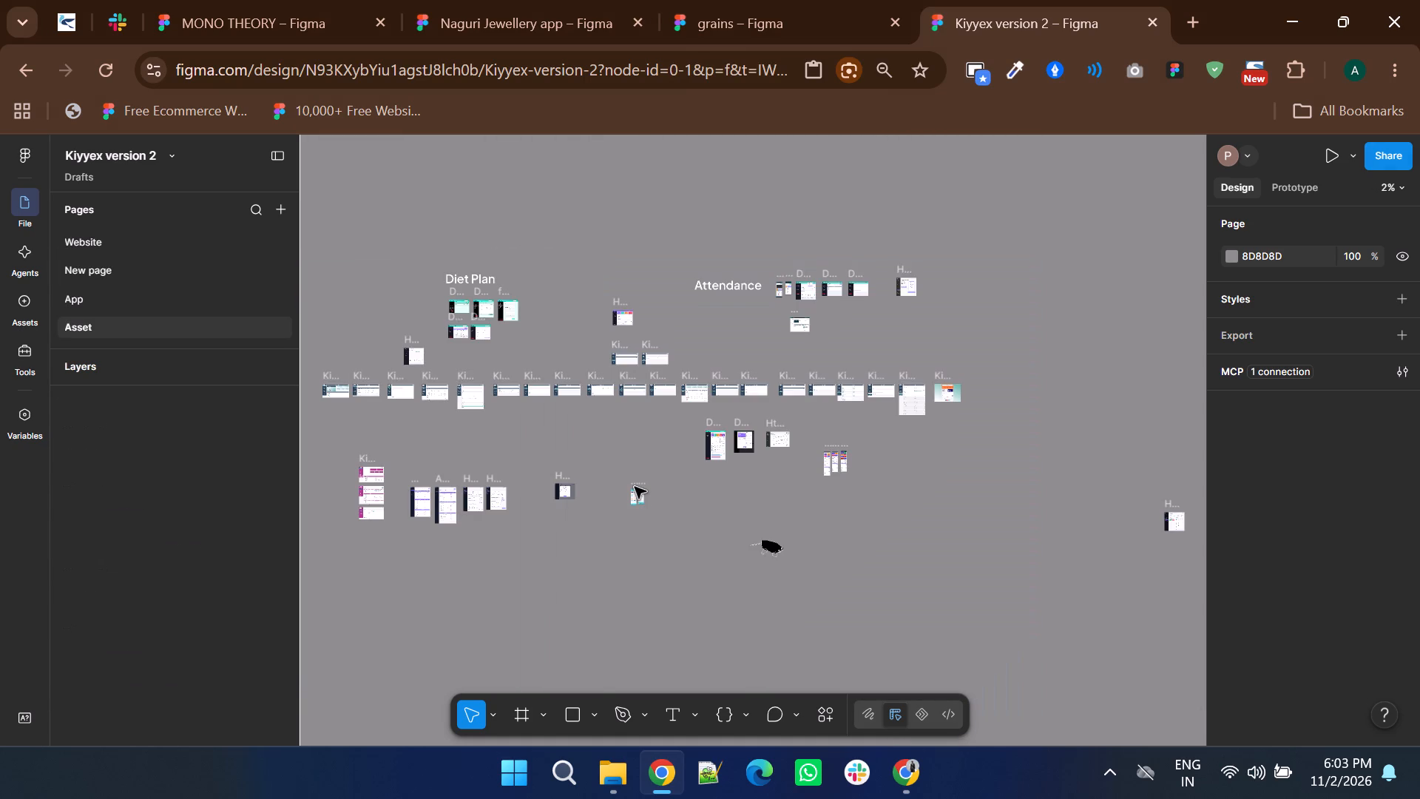
scroll(708, 468, "up", 4, "ctrl")
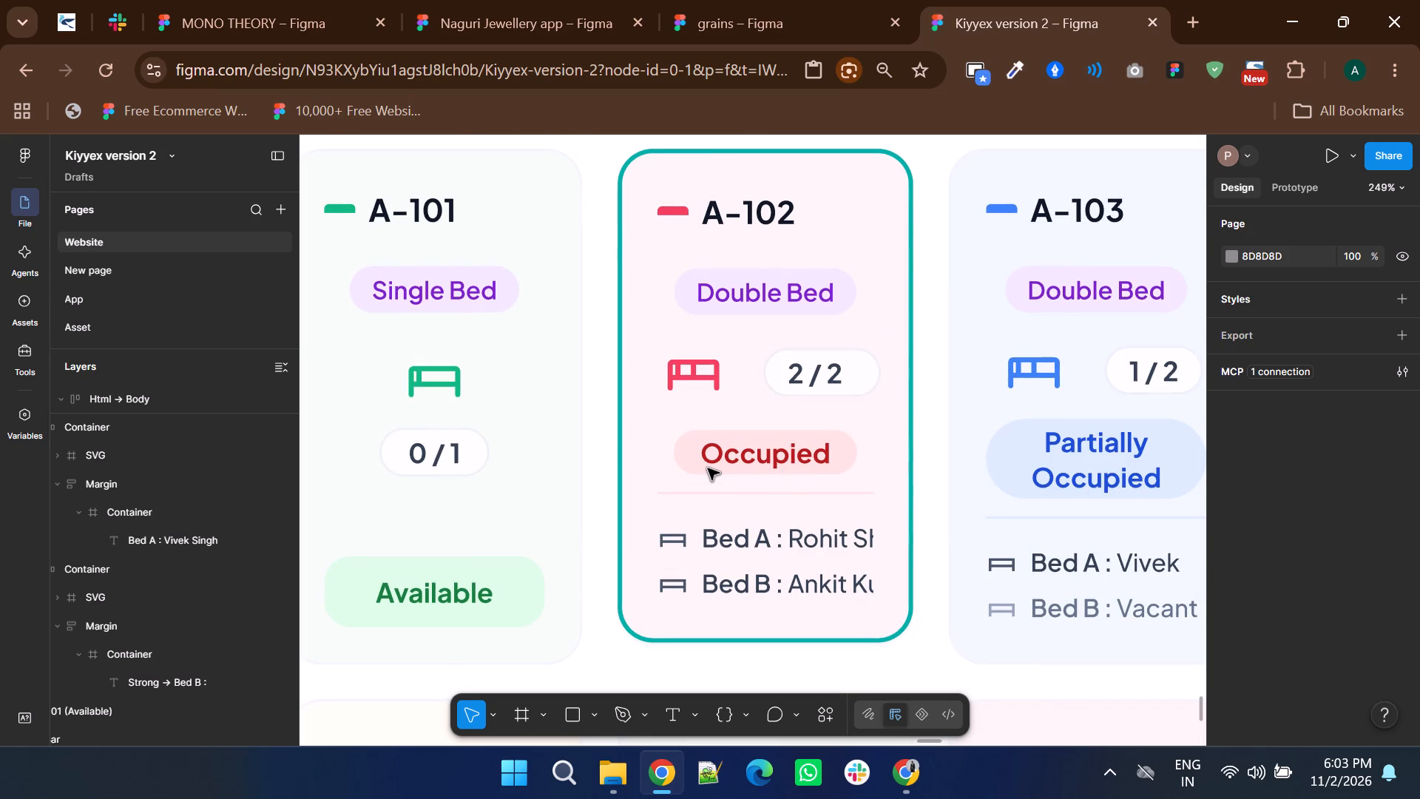
scroll(708, 468, "down", 1, "ctrl")
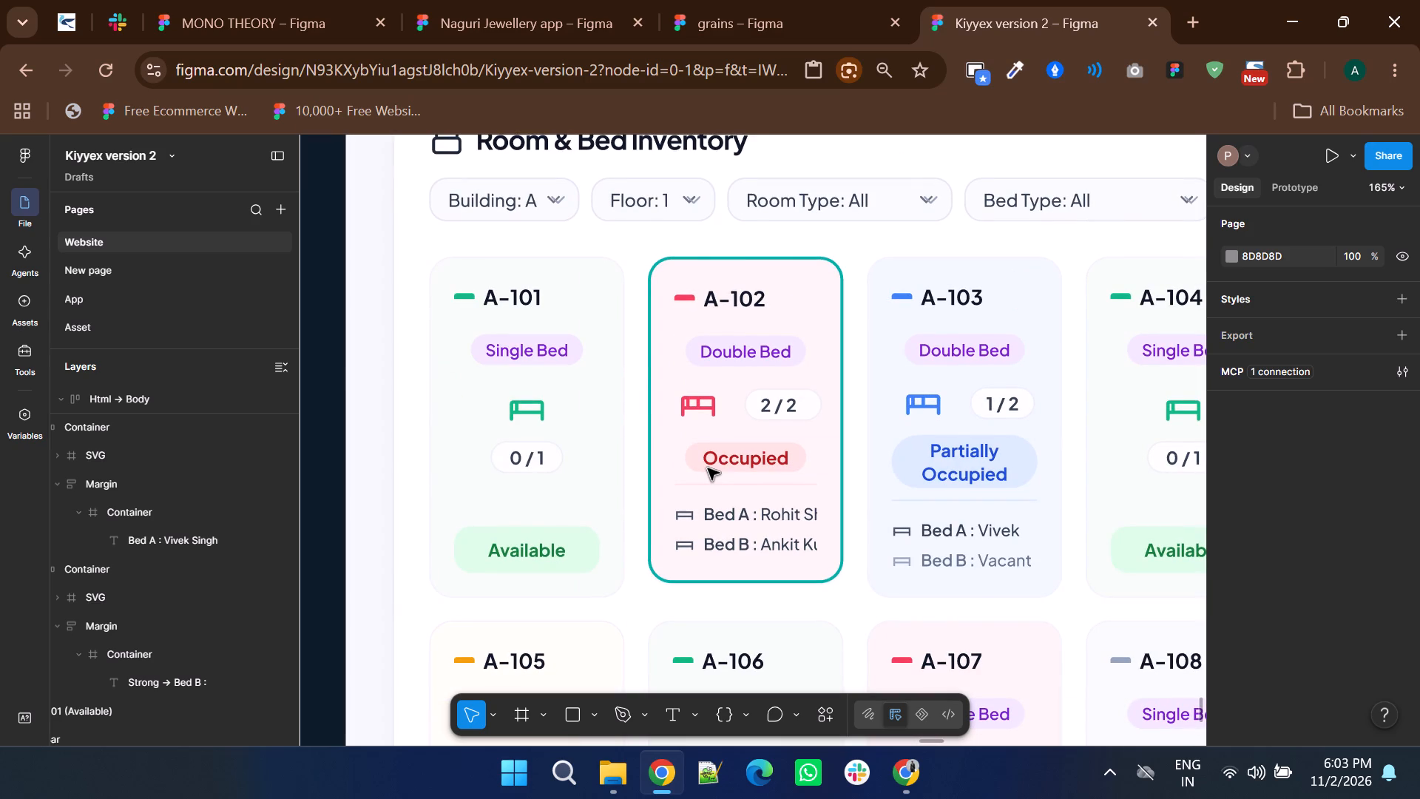
Move the vertical divider inside the A-101 card's bed icon to the icon's middle, at X 20.25.
scroll(501, 408, "up", 6, "ctrl")
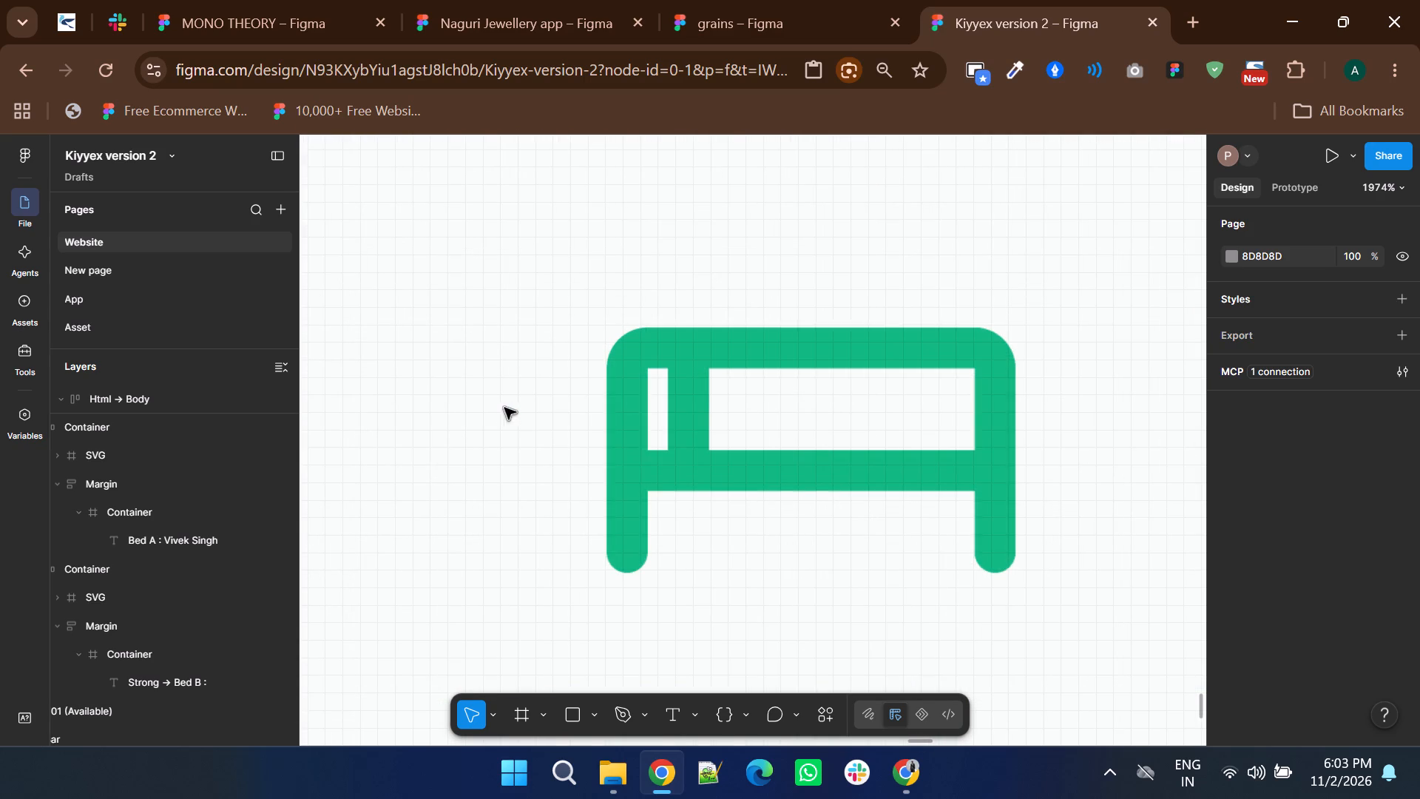
left_click(692, 399, "ctrl")
double_click(692, 399)
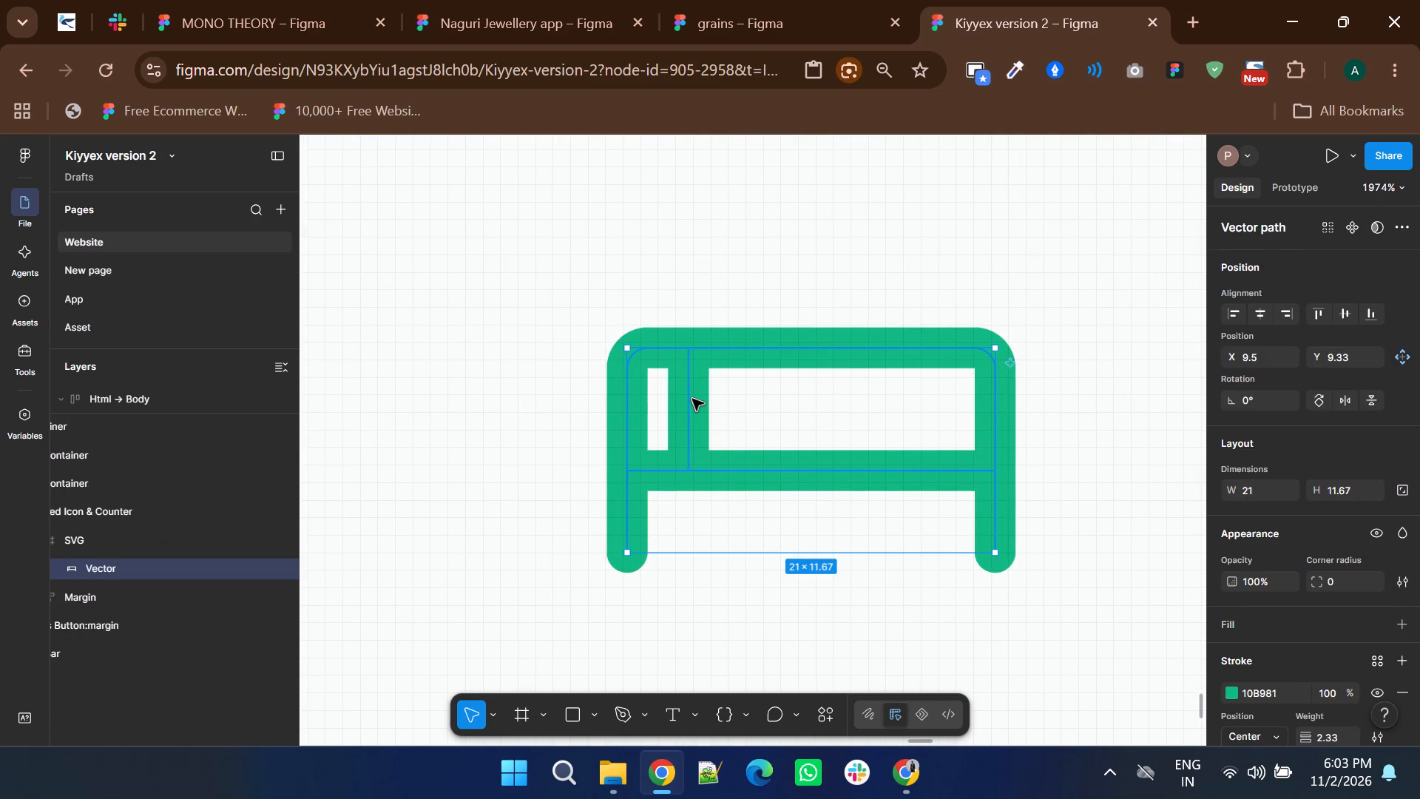
left_click(692, 336)
left_click(690, 351)
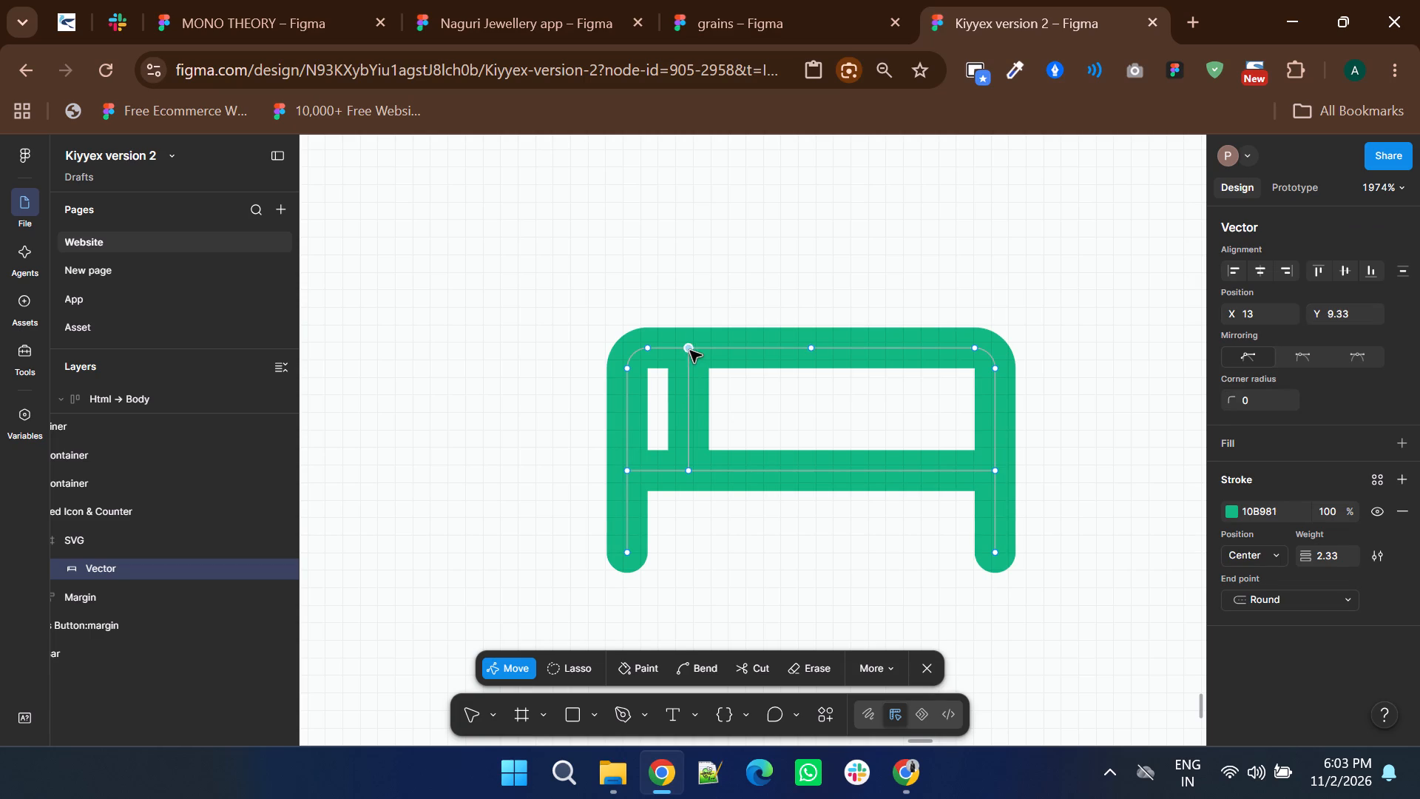
left_click(690, 473, "shift")
left_click_drag(690, 473, 816, 459, "shift")
scroll(555, 518, "down", 5, "ctrl")
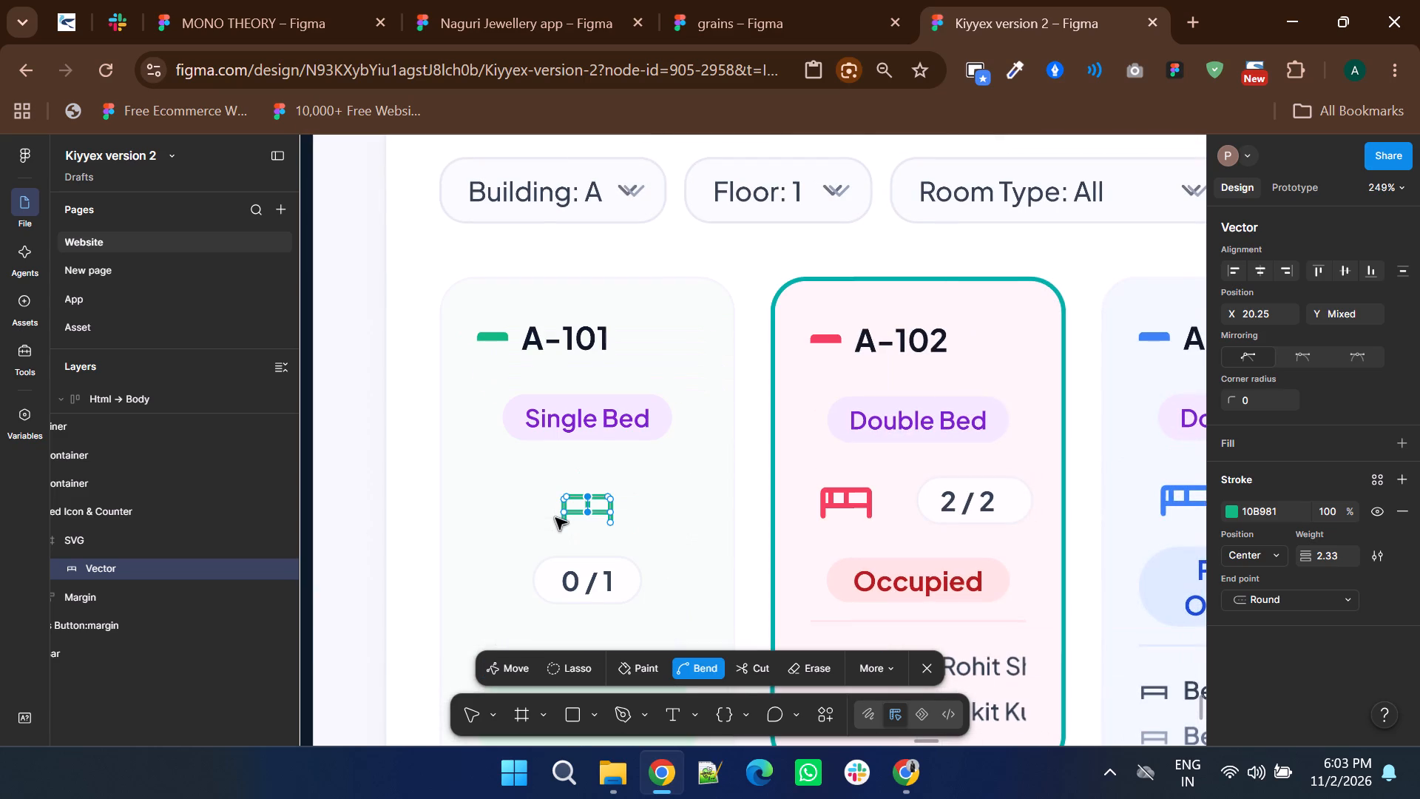
scroll(713, 513, "down", 2, "ctrl")
double_click(470, 494)
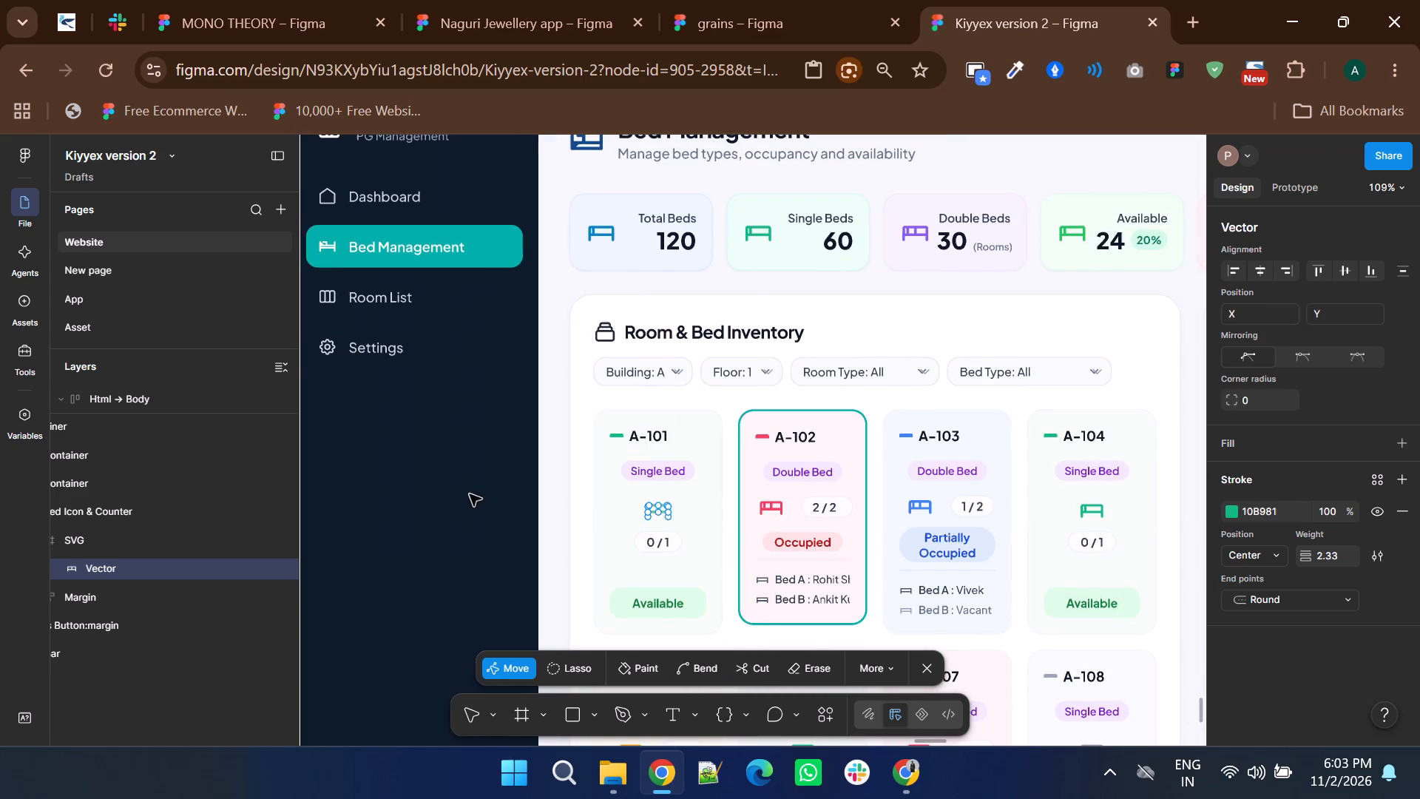
left_click(470, 494)
Inspect the dashboard layout and the Allocate Bed, Mark Available and Update Bed Type button labels in the Room Details panel.
scroll(470, 494, "down", 1, "ctrl")
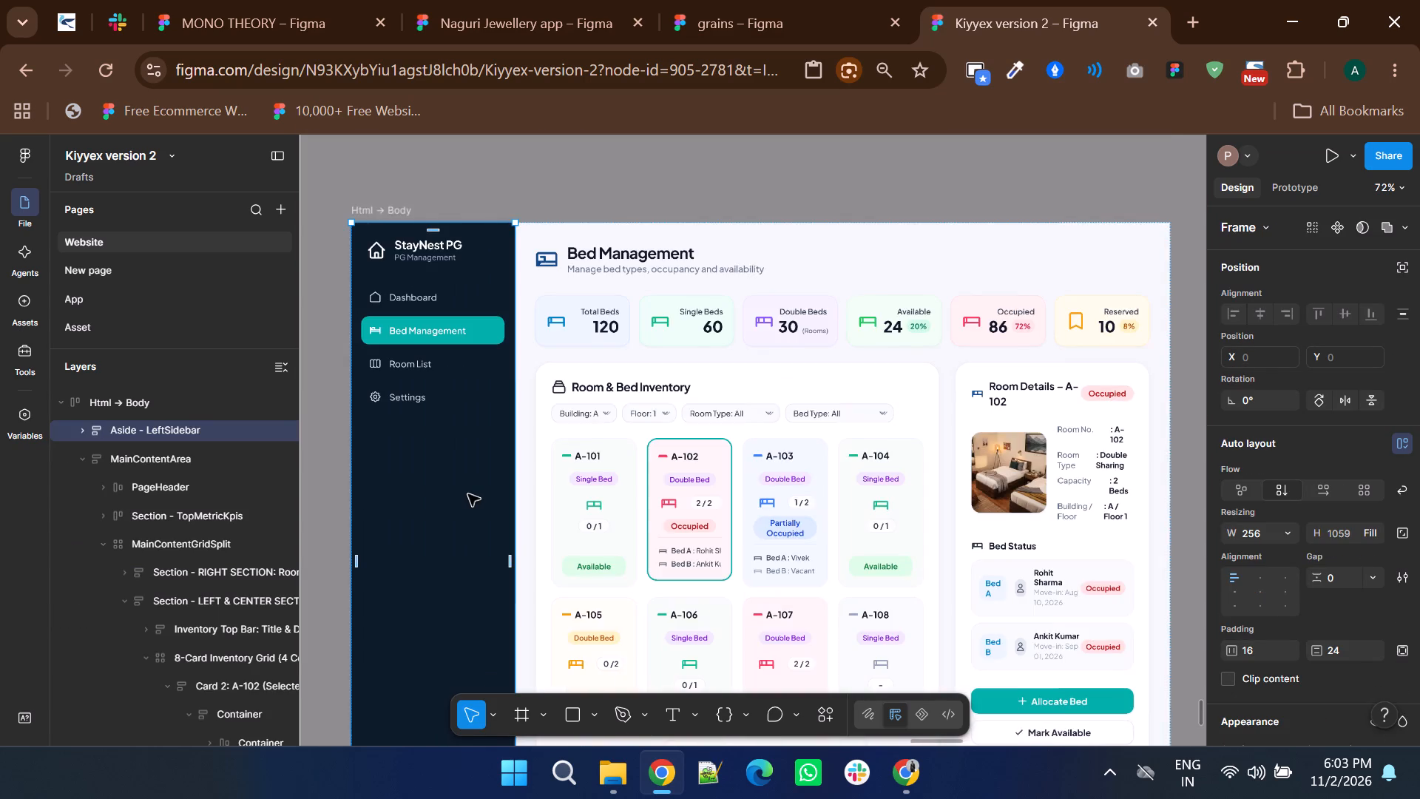
scroll(650, 509, "down", 2)
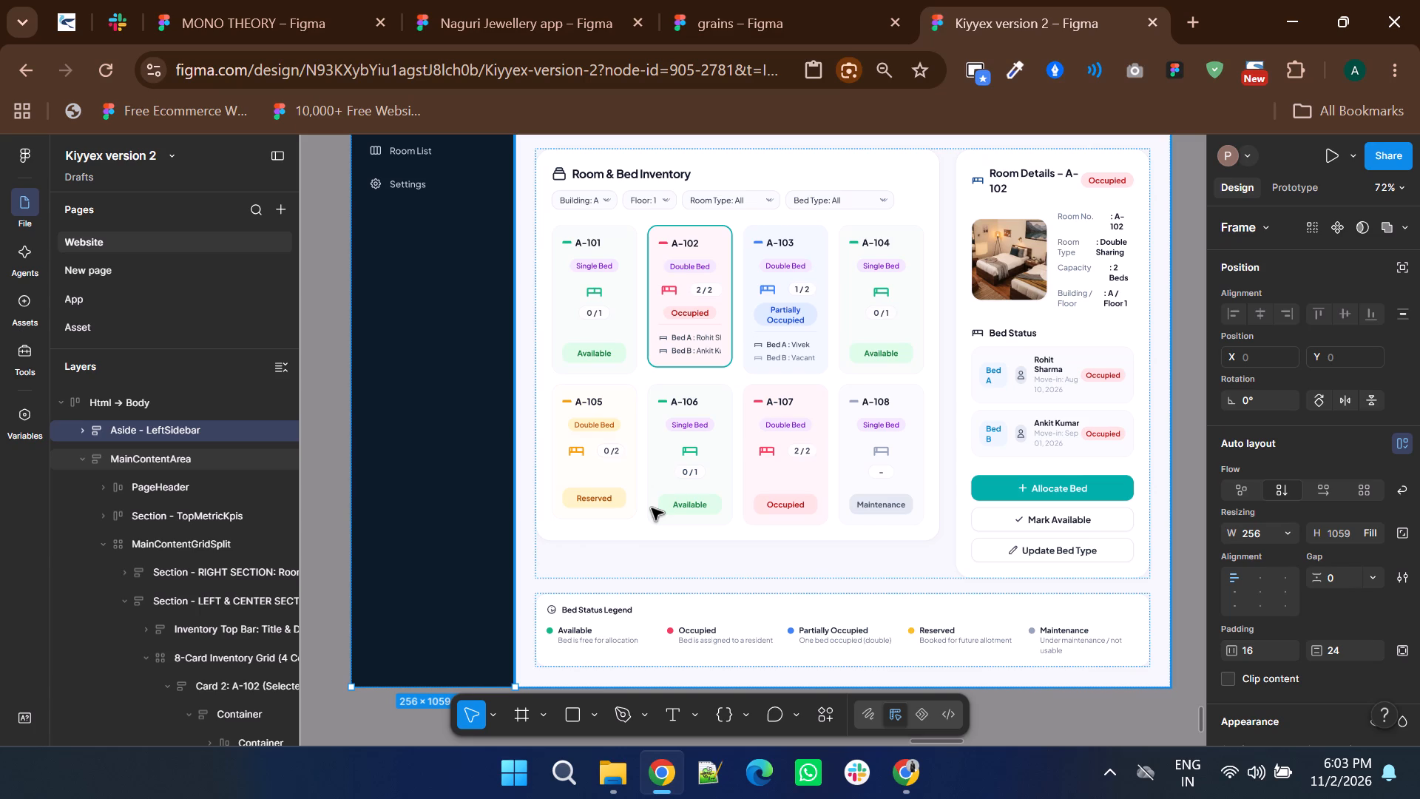
scroll(652, 508, "down", 1, "ctrl")
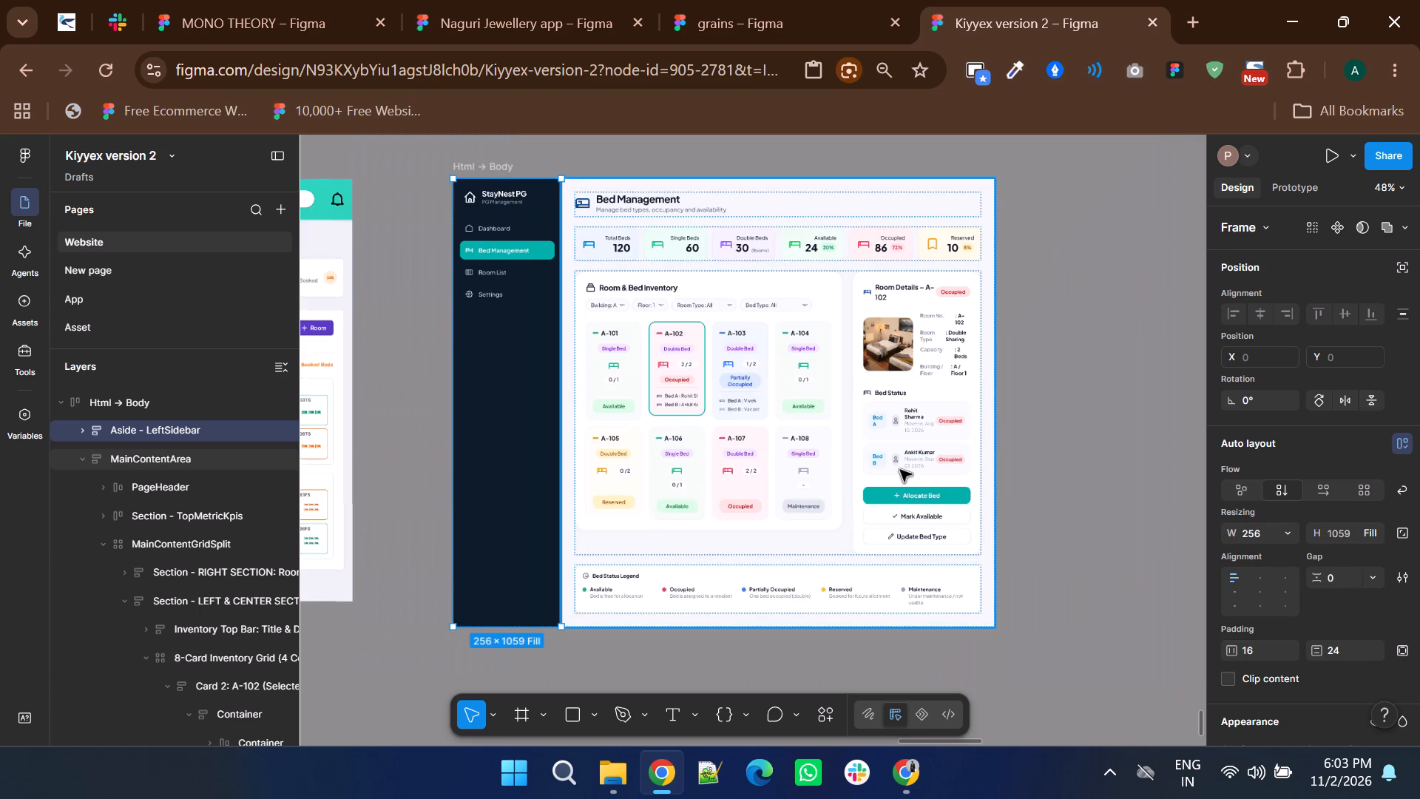
scroll(953, 493, "up", 4, "ctrl")
left_click(794, 520, "ctrl")
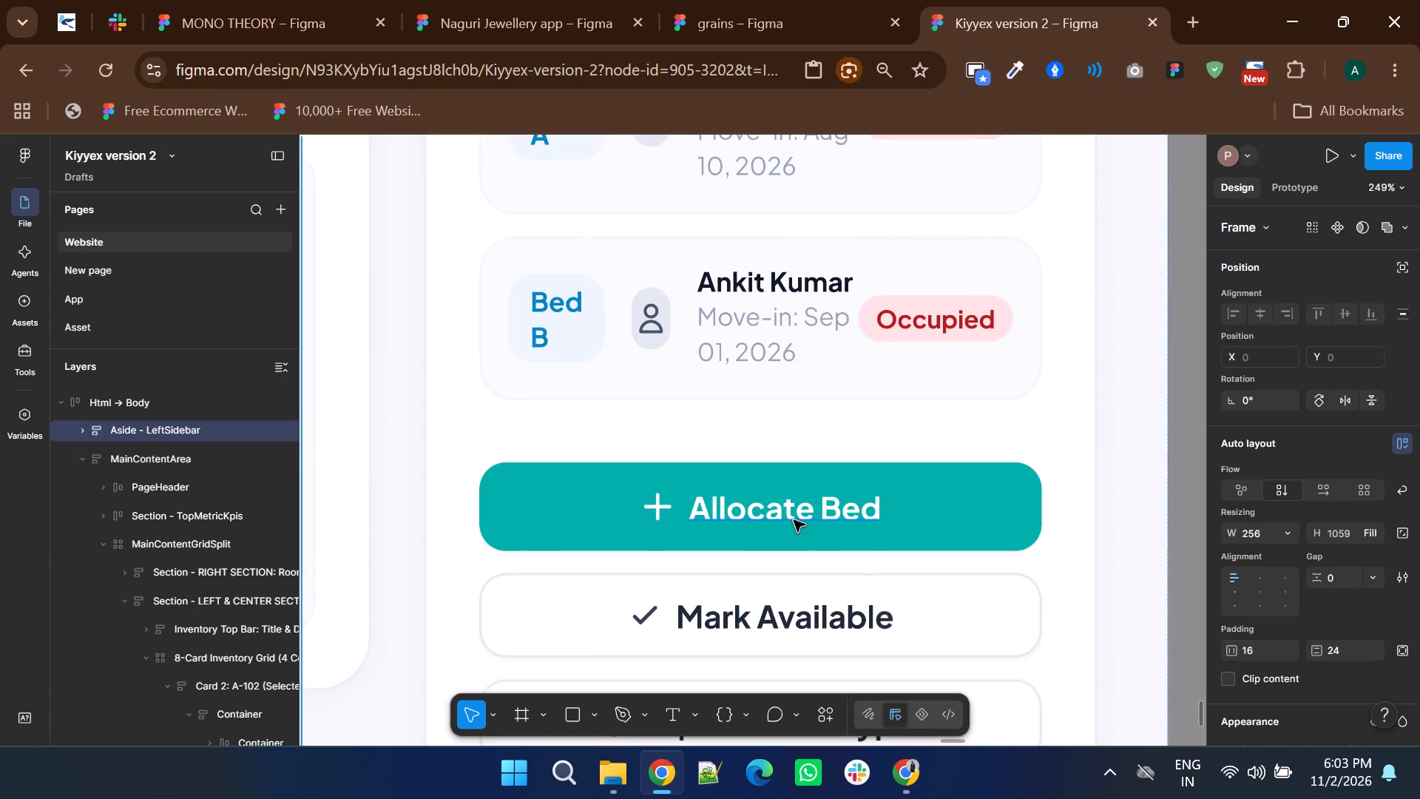
scroll(794, 520, "down", 2, "ctrl")
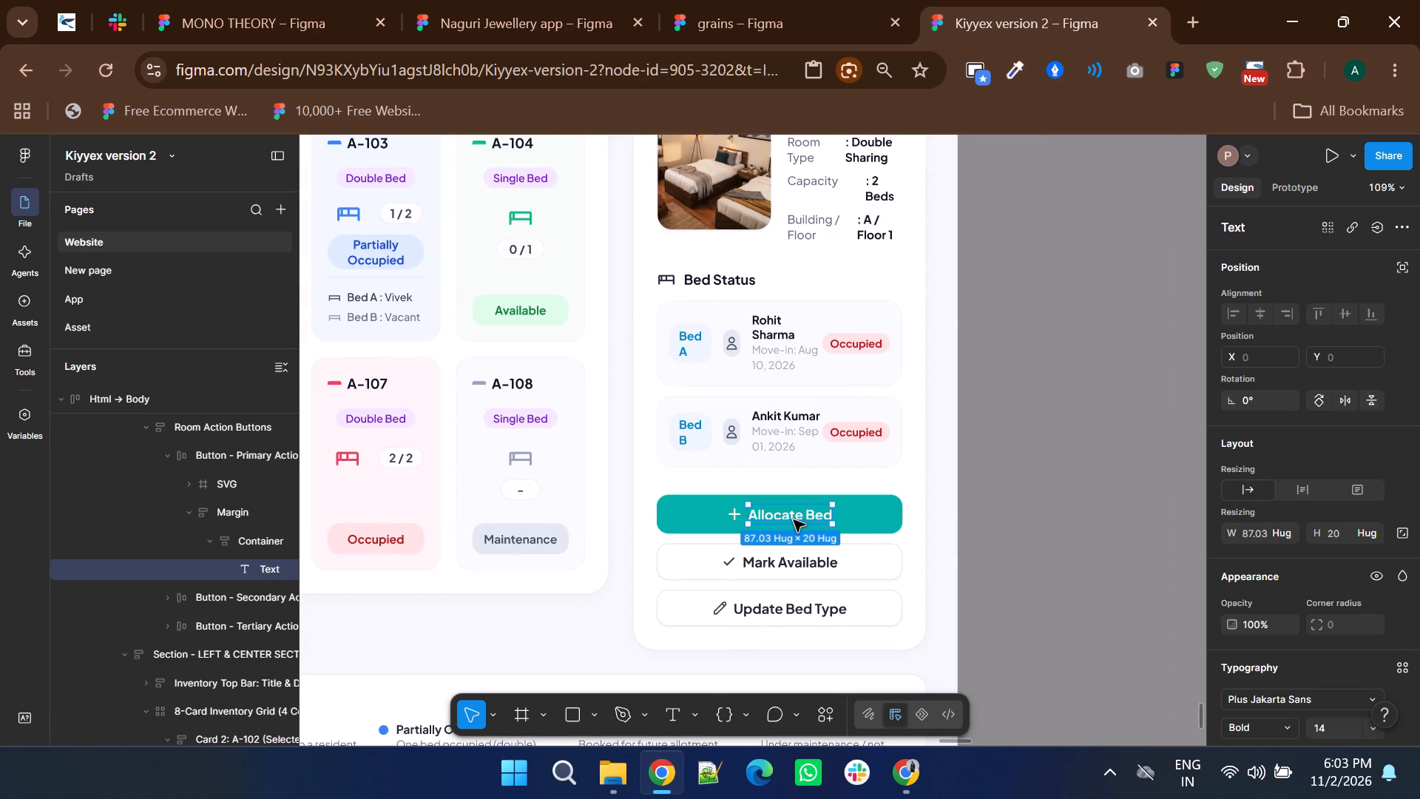
left_click(805, 569, "ctrl")
left_click(800, 610, "ctrl")
left_click(1089, 571)
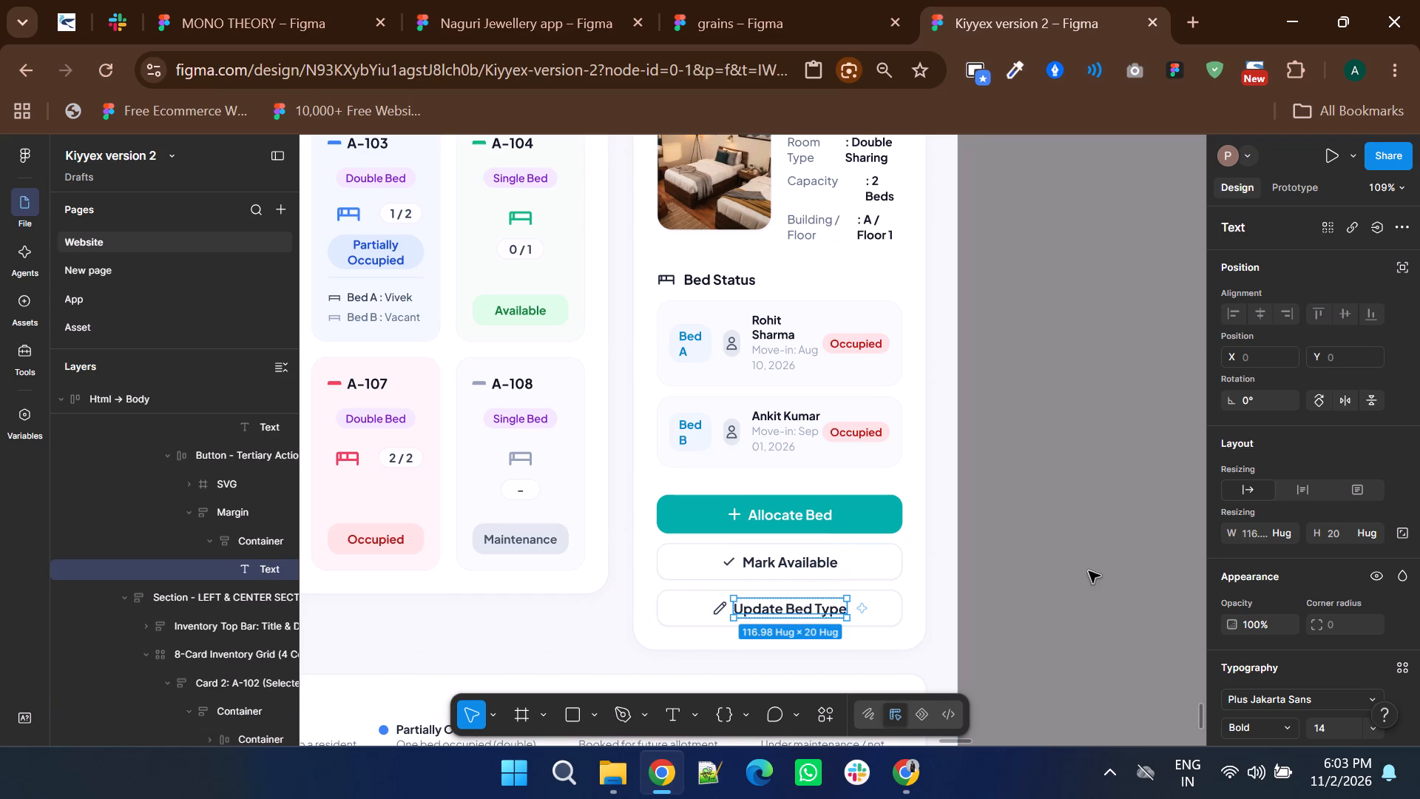
left_click(801, 607, "ctrl")
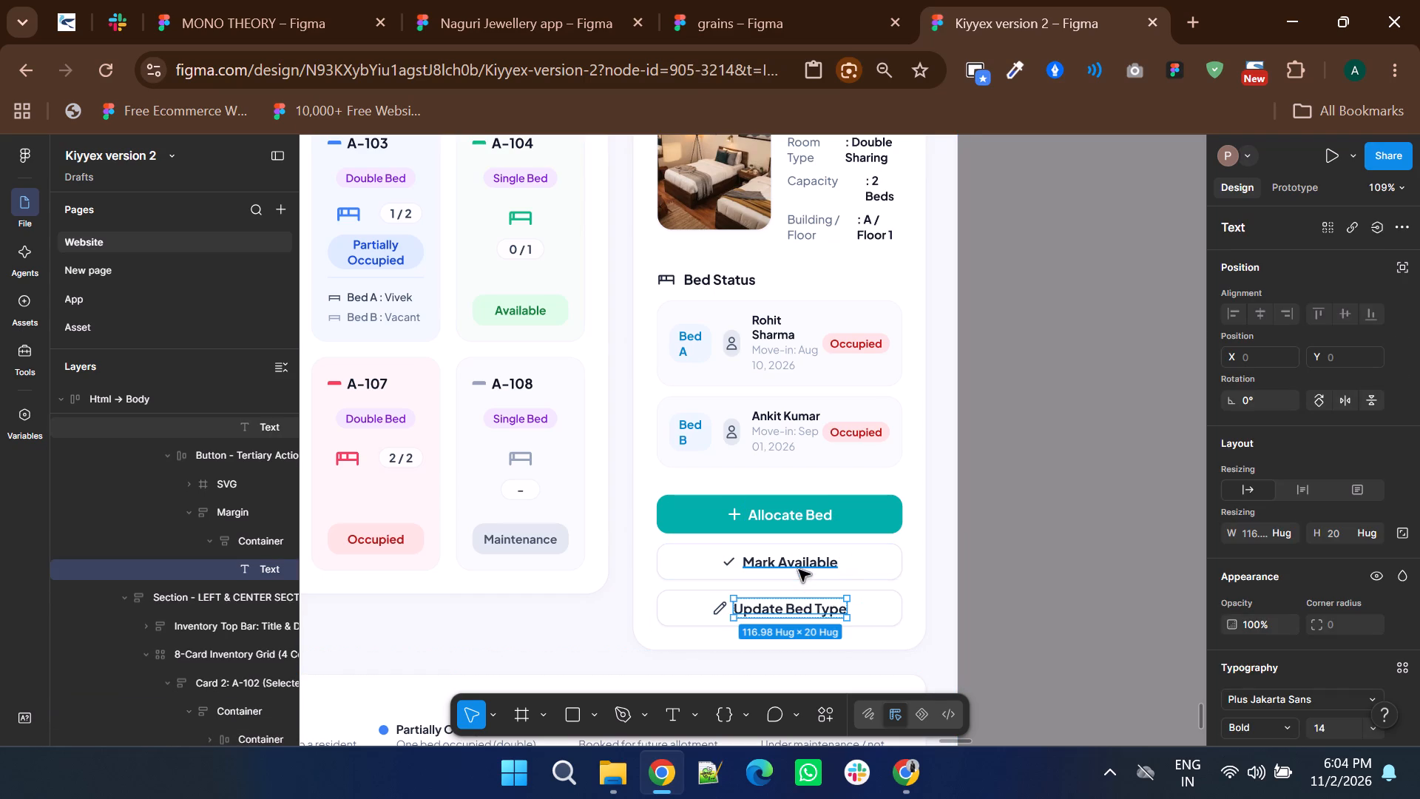
left_click(799, 570, "ctrl")
left_click(1025, 553)
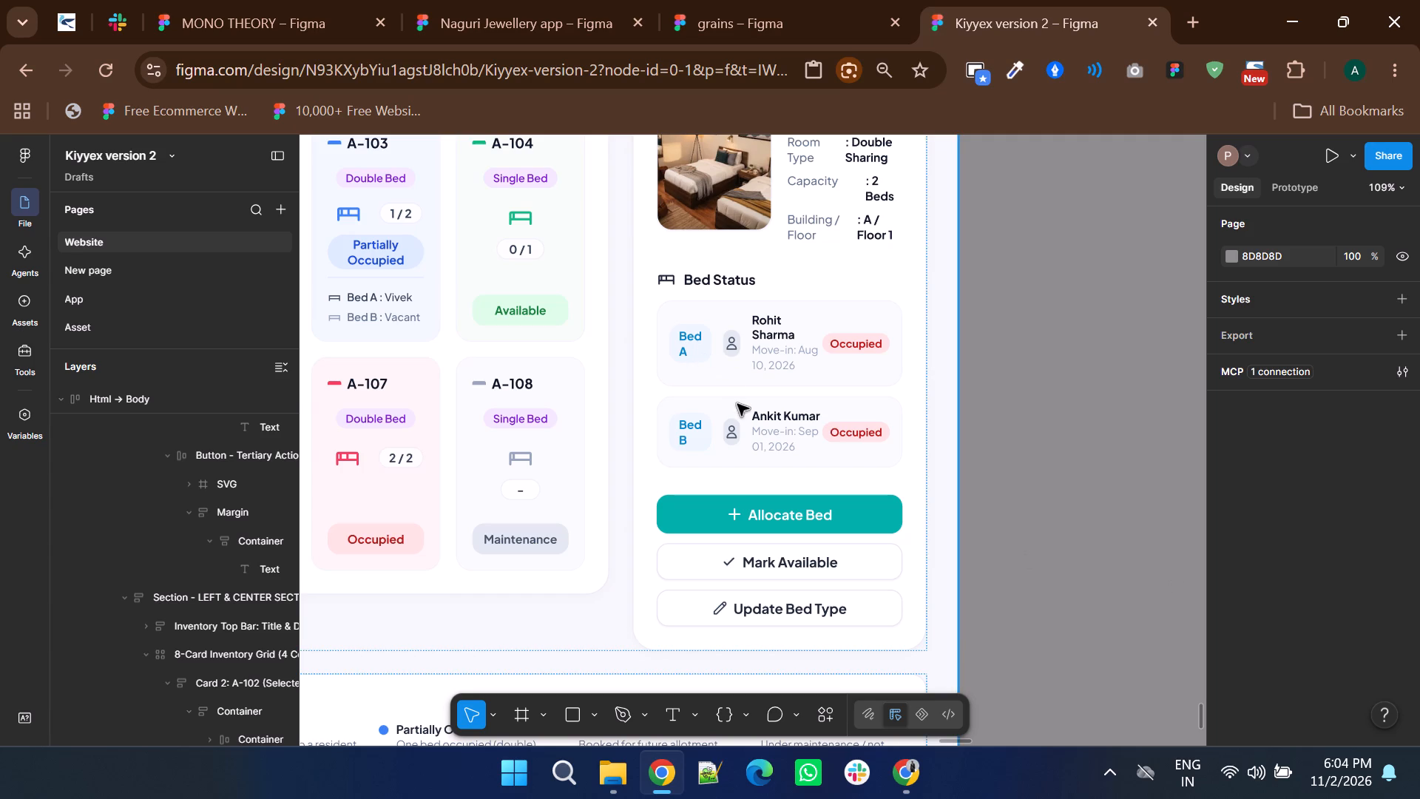
Put the Bed B label in the Room Details panel's Bed Status list on a single line, reading "Bed B".
scroll(669, 445, "up", 4, "ctrl")
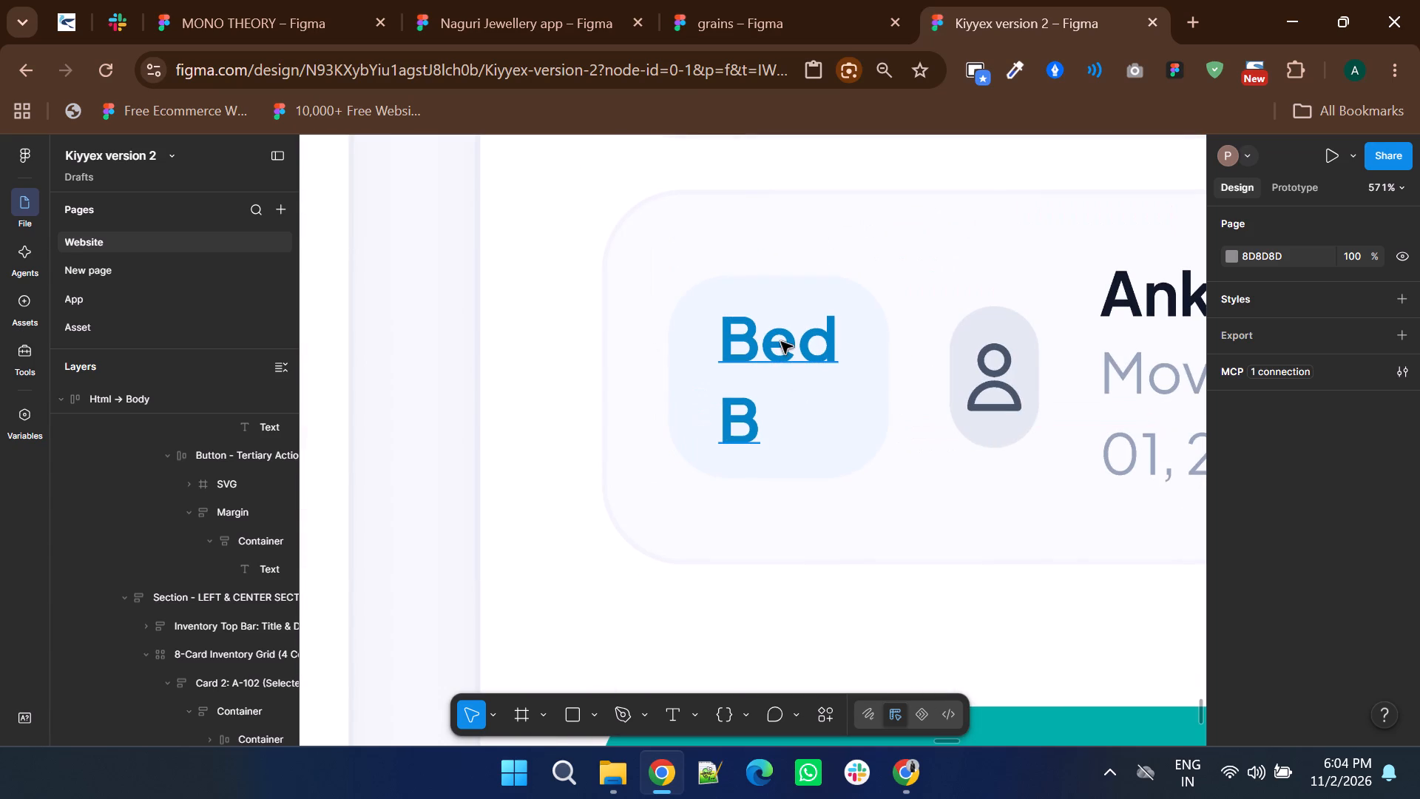
left_click(781, 342, "ctrl")
double_click(732, 399)
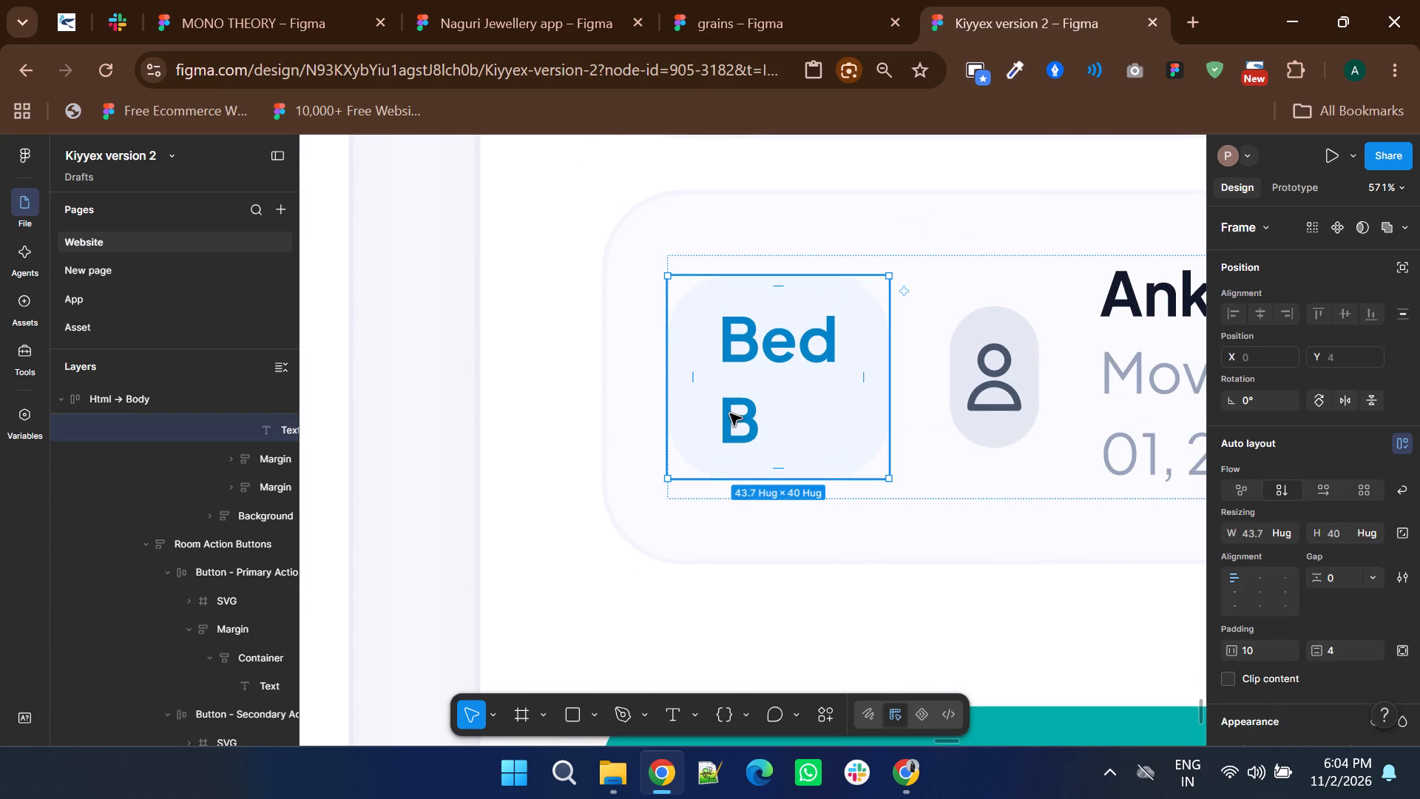
left_click(751, 334, "ctrl")
double_click(751, 334)
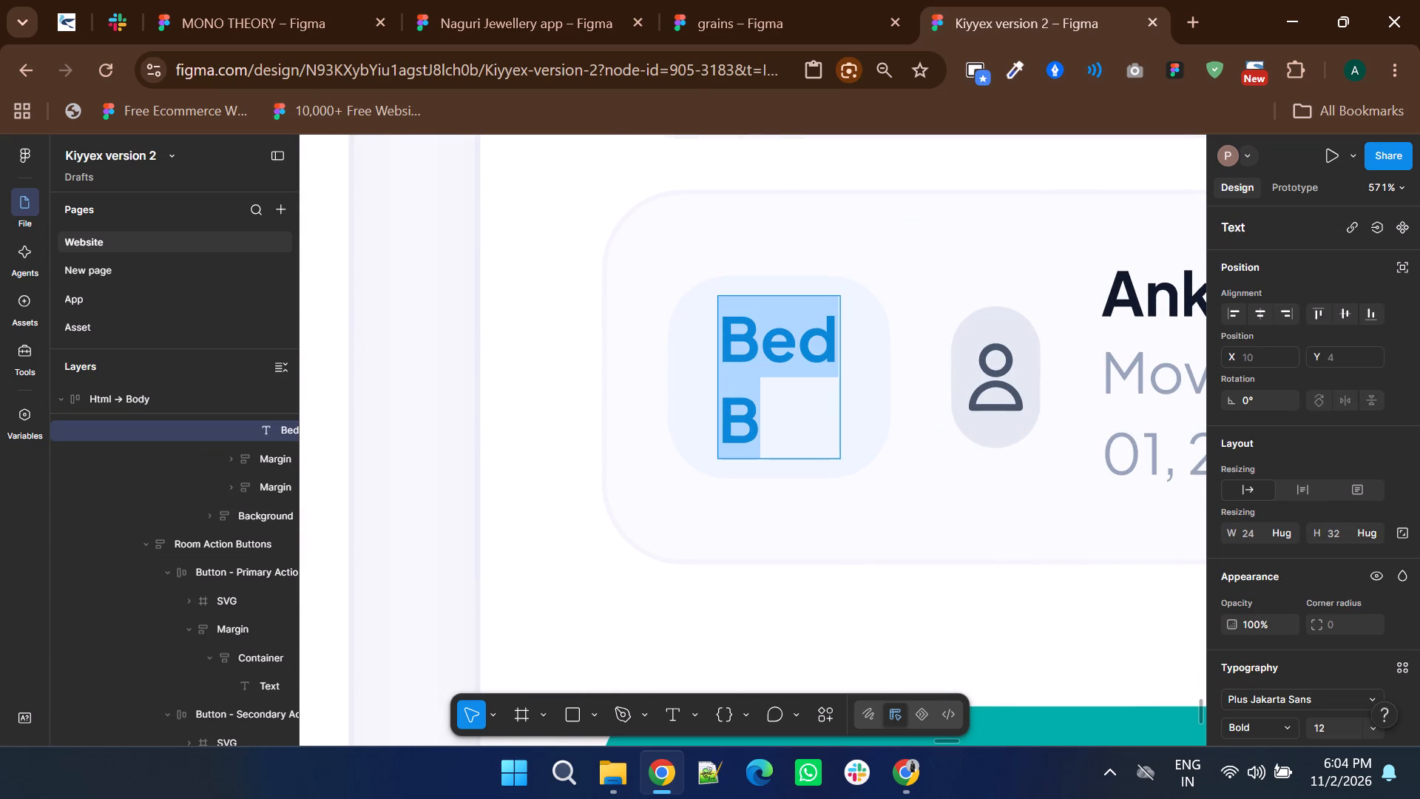
left_click(728, 407)
key("BackSpace")
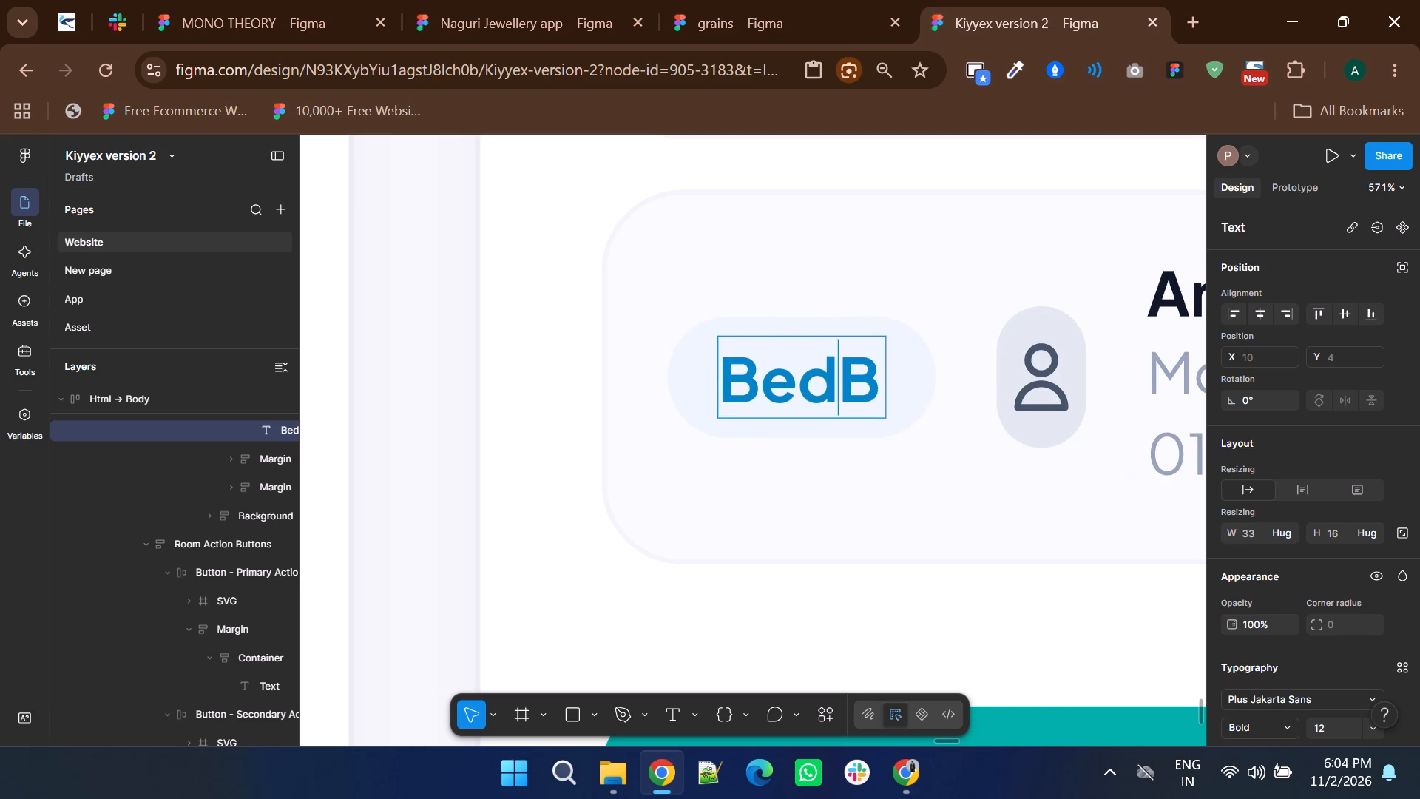
key("space")
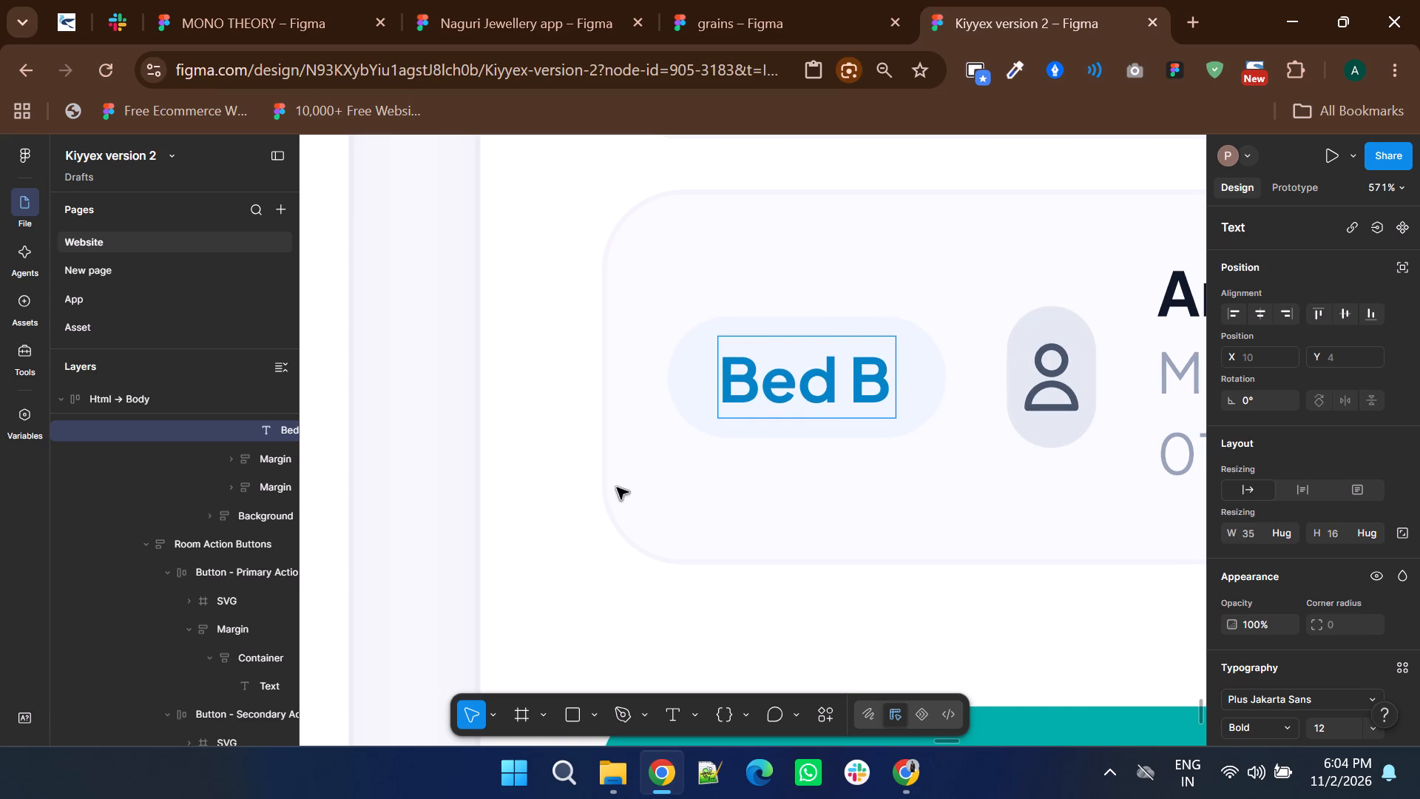
Put the Bed A label in the Room Details panel's Bed Status list on a single line, reading "Bed A".
scroll(617, 488, "down", 3, "ctrl")
scroll(618, 490, "up", 2)
left_click(653, 514)
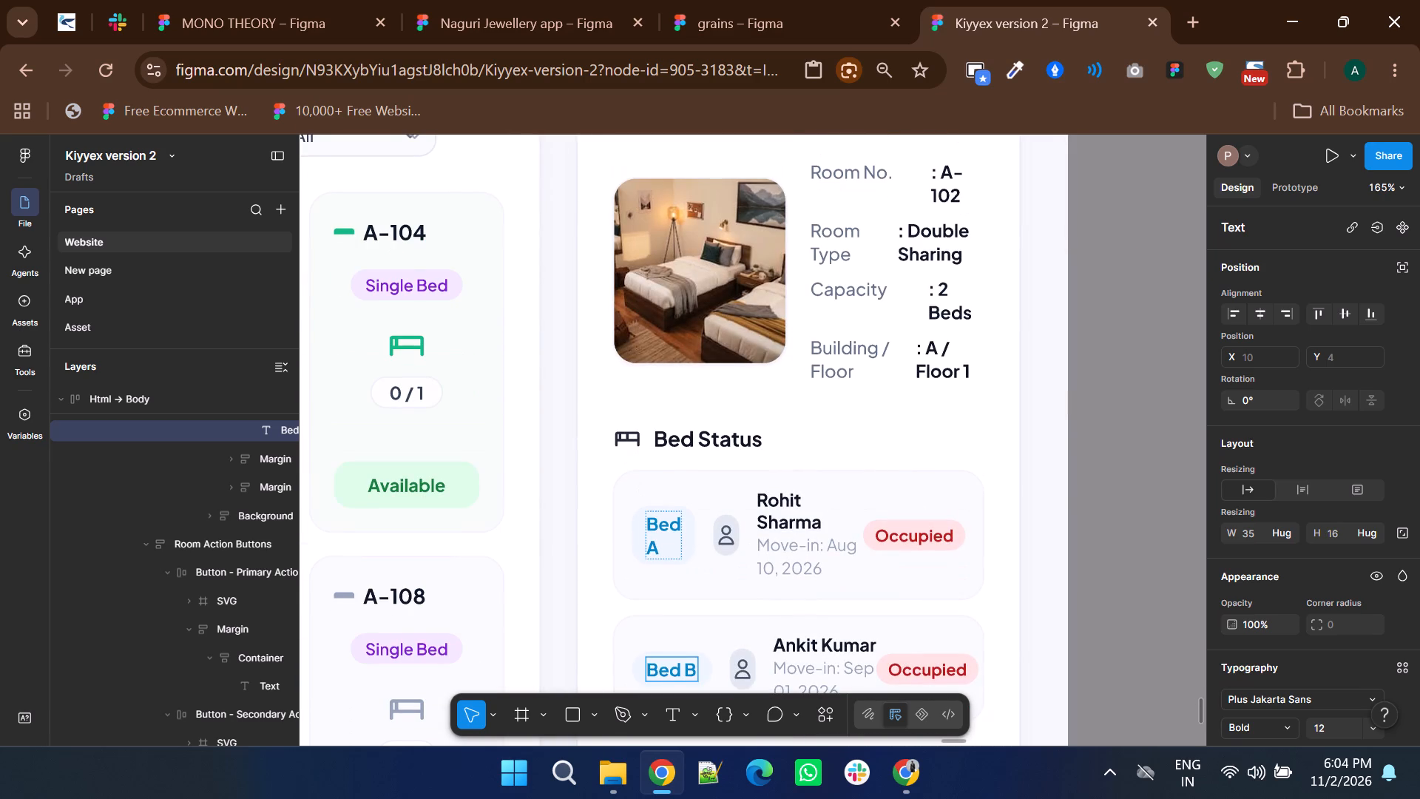
left_click(652, 522)
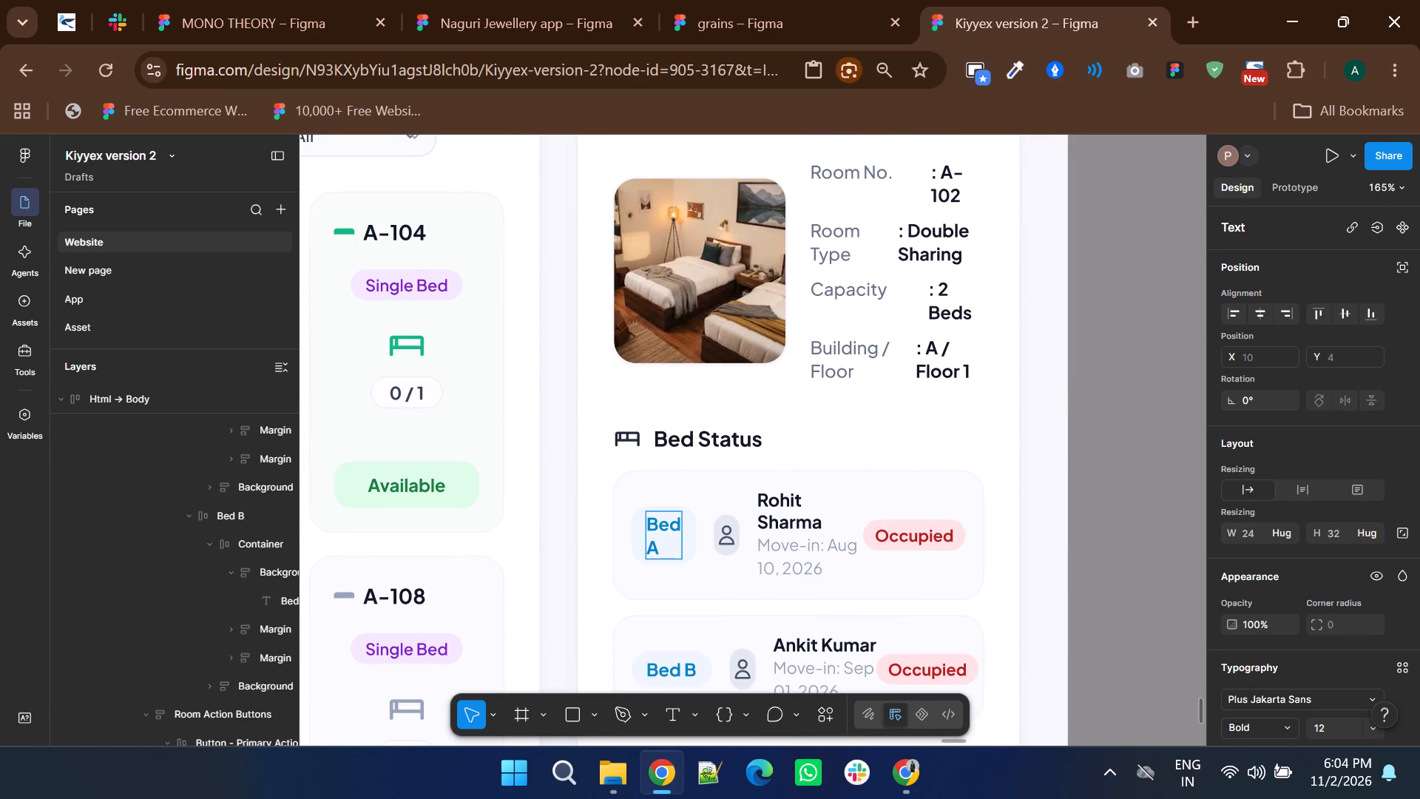
key("Down")
key("Left")
key("BackSpace")
key("space")
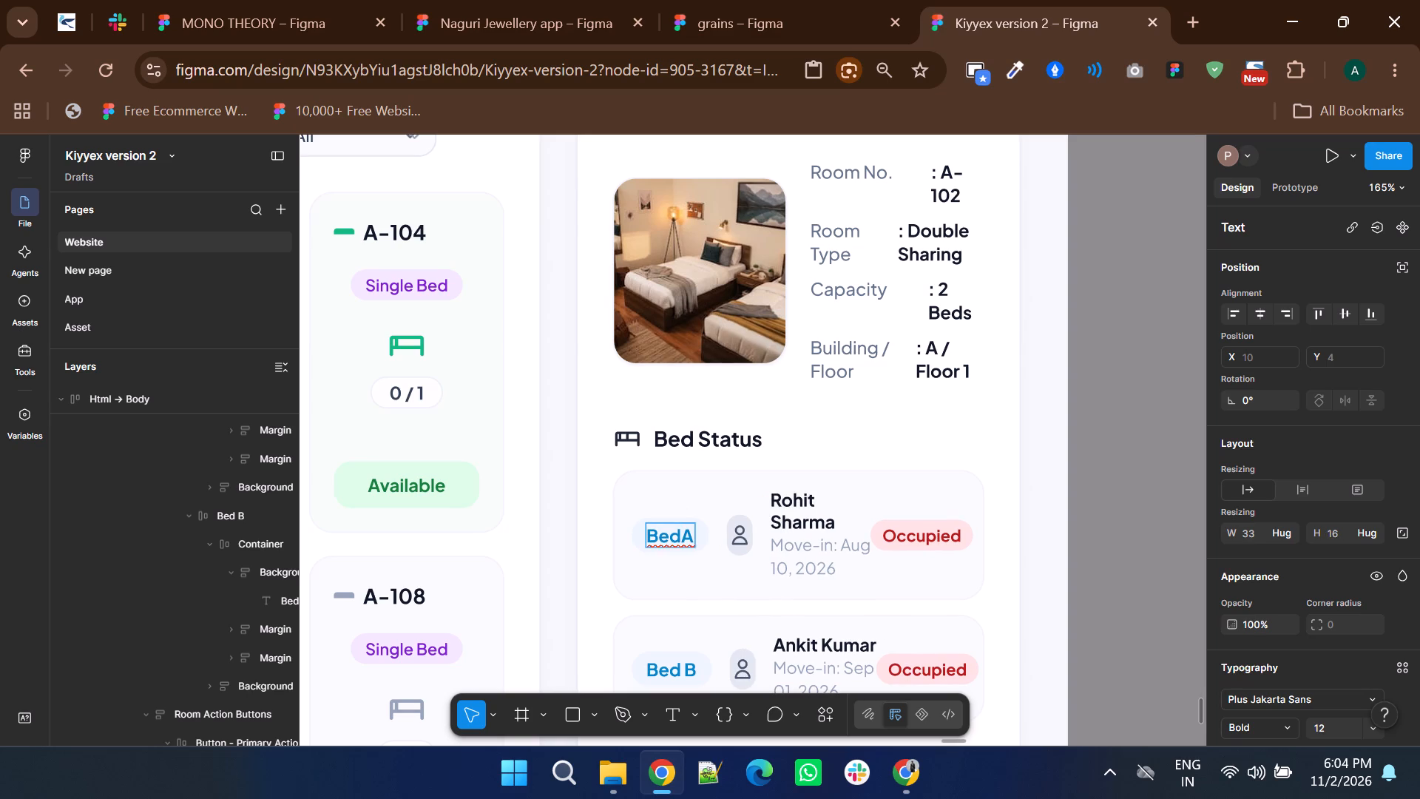
scroll(640, 521, "down", 2, "ctrl")
double_click(948, 530)
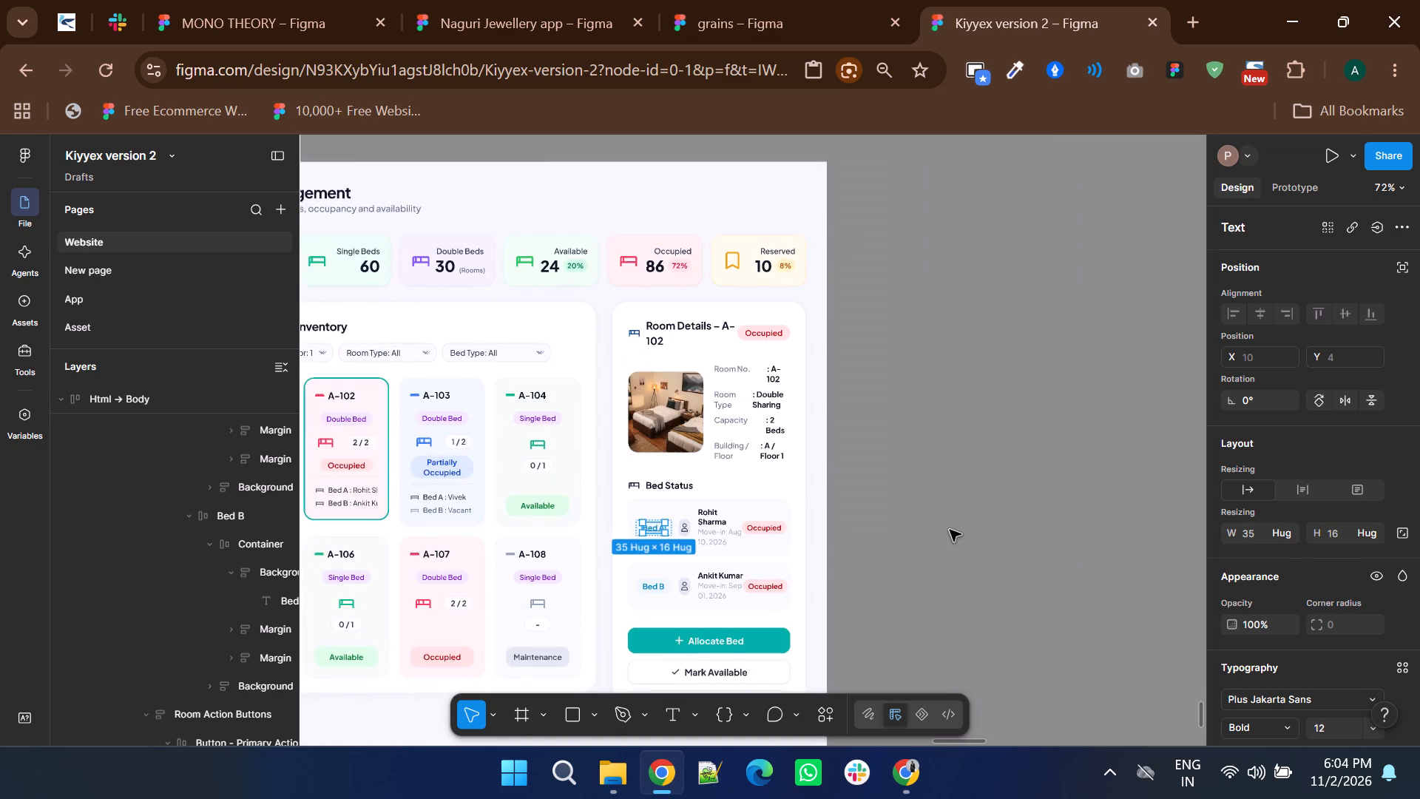
Put the resident's name in the Bed A row of the Bed Status list on a single line.
scroll(950, 530, "down", 1)
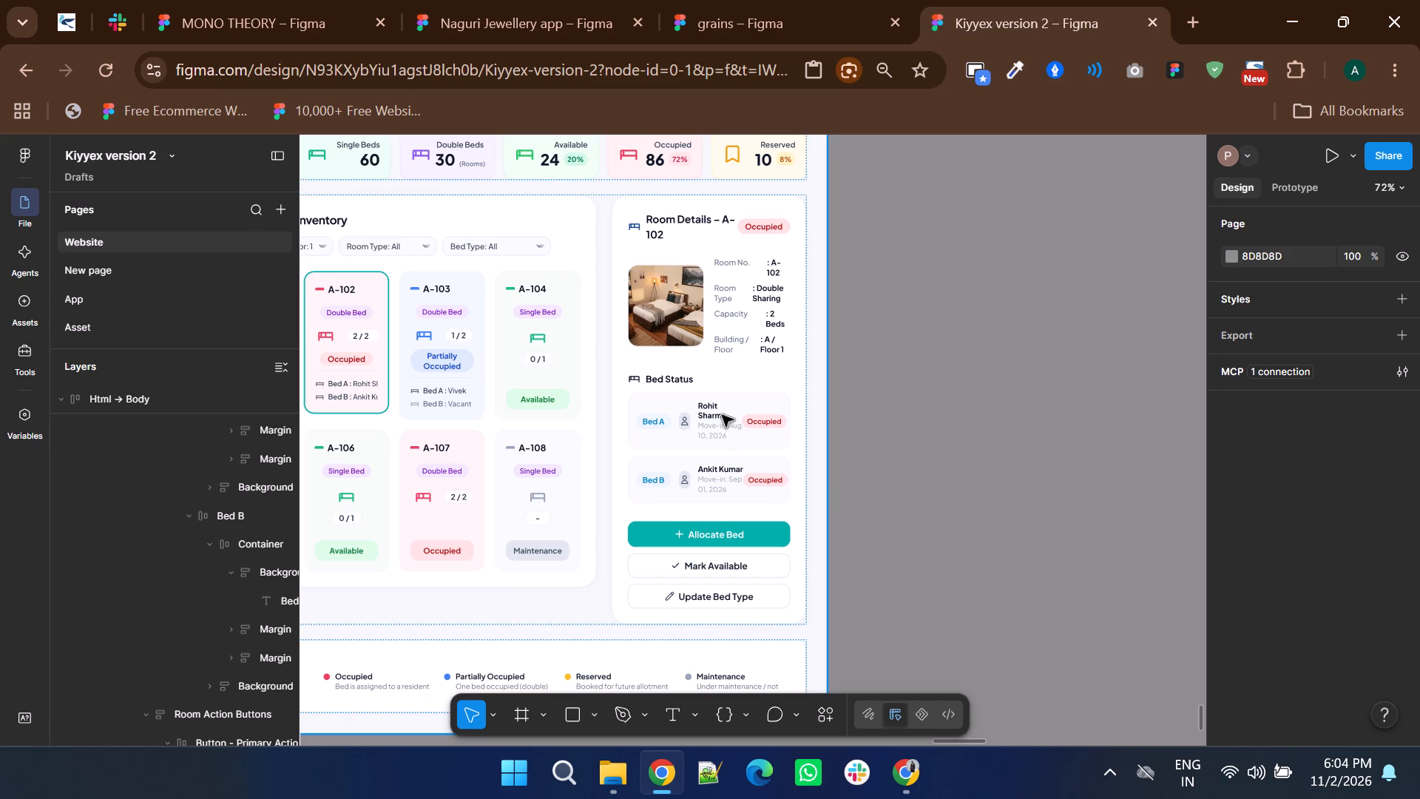
scroll(720, 406, "up", 4, "ctrl")
left_click(677, 431, "ctrl")
double_click(650, 409, "ctrl")
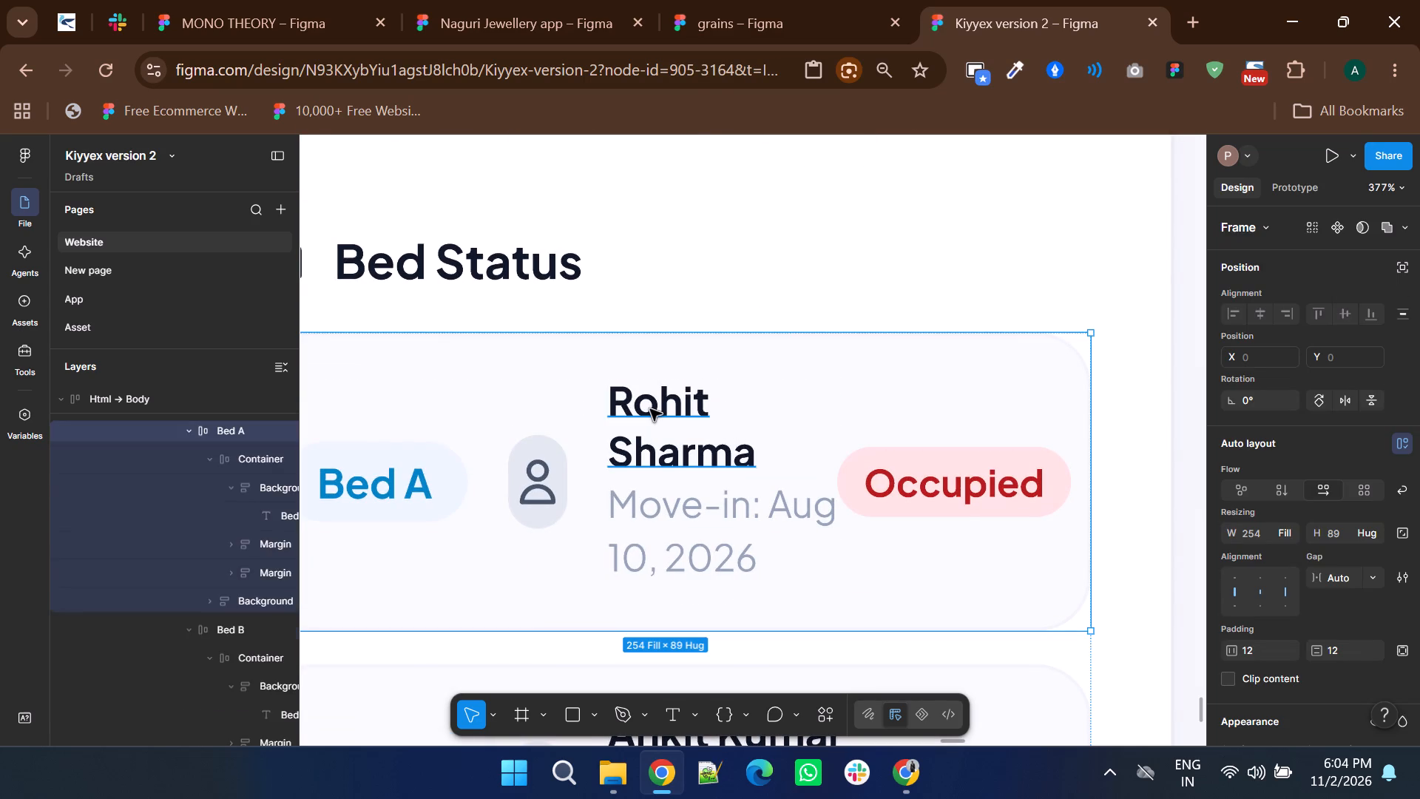
double_click(650, 409)
left_click(623, 456)
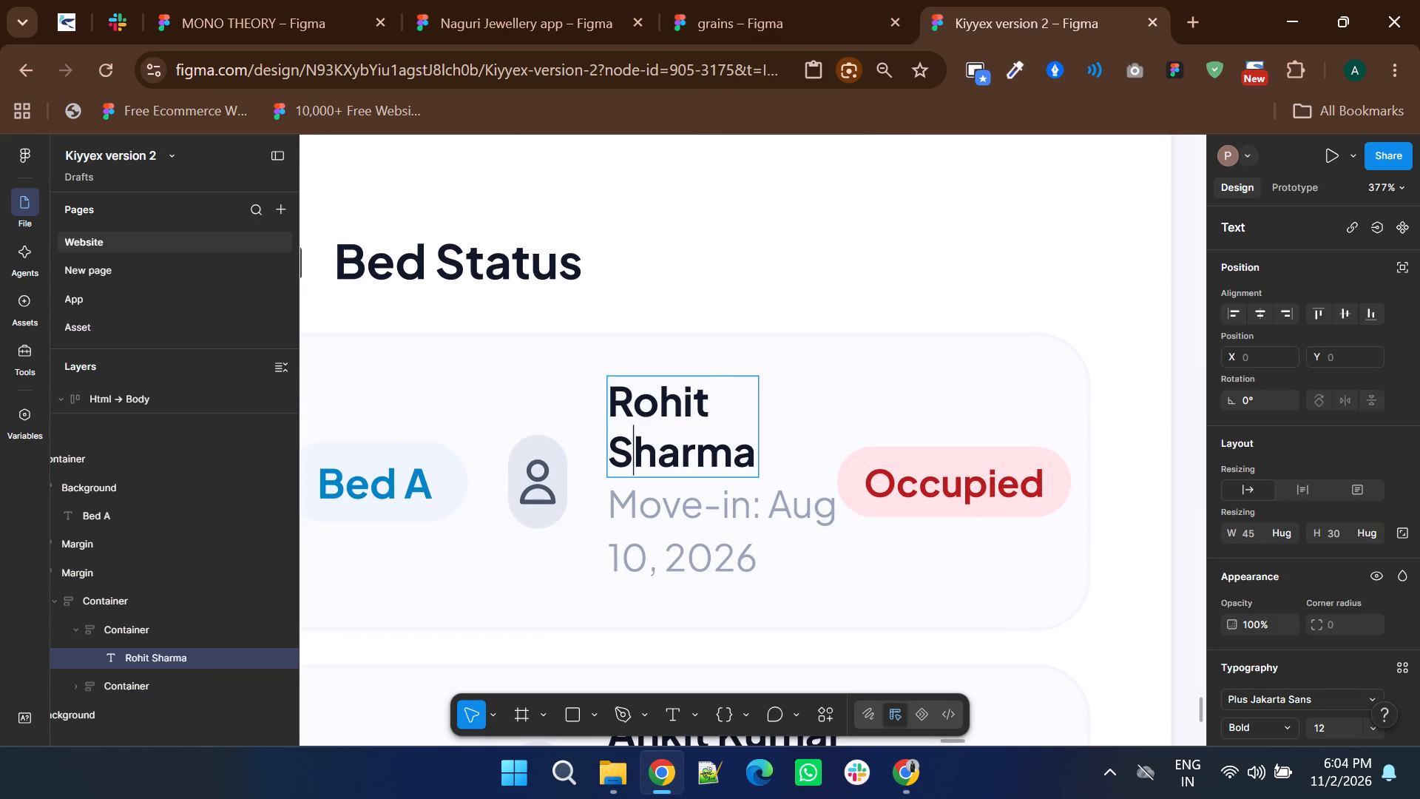
left_click(618, 455)
key("BackSpace")
key("space")
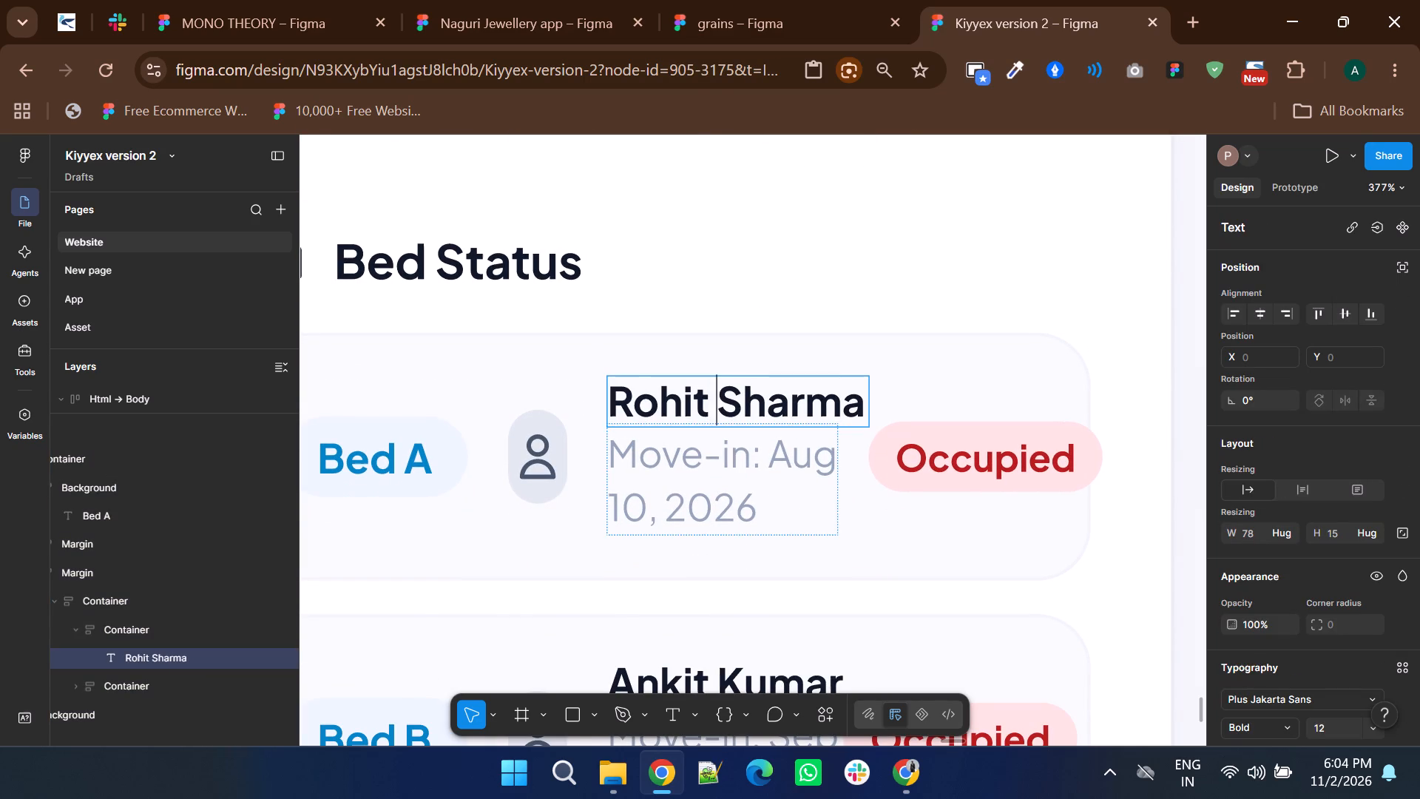
Narrow the Bed A row's Occupied badge to 64 wide with a left padding of 5 so it fits inside the row.
double_click(1048, 467)
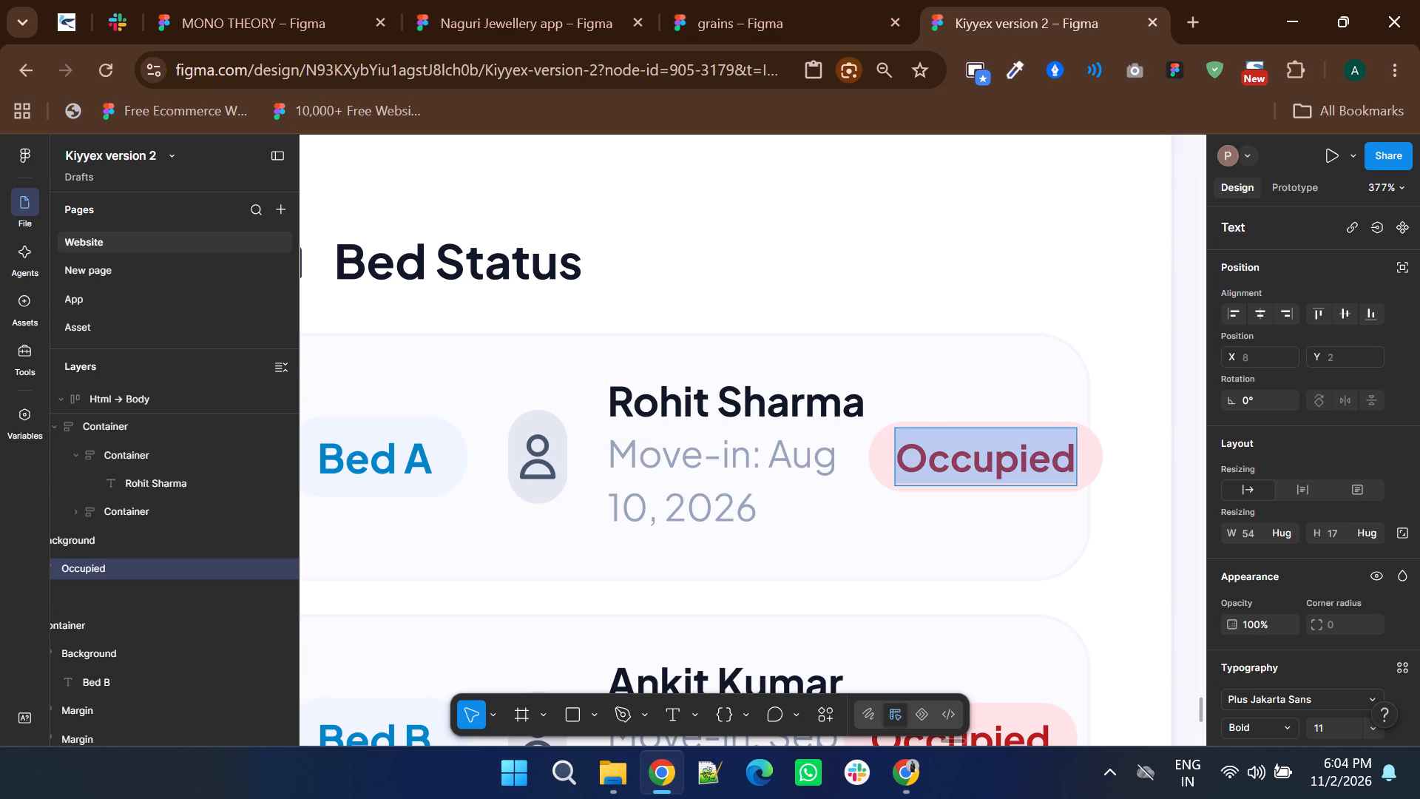
left_click(1088, 462)
left_click(1103, 466)
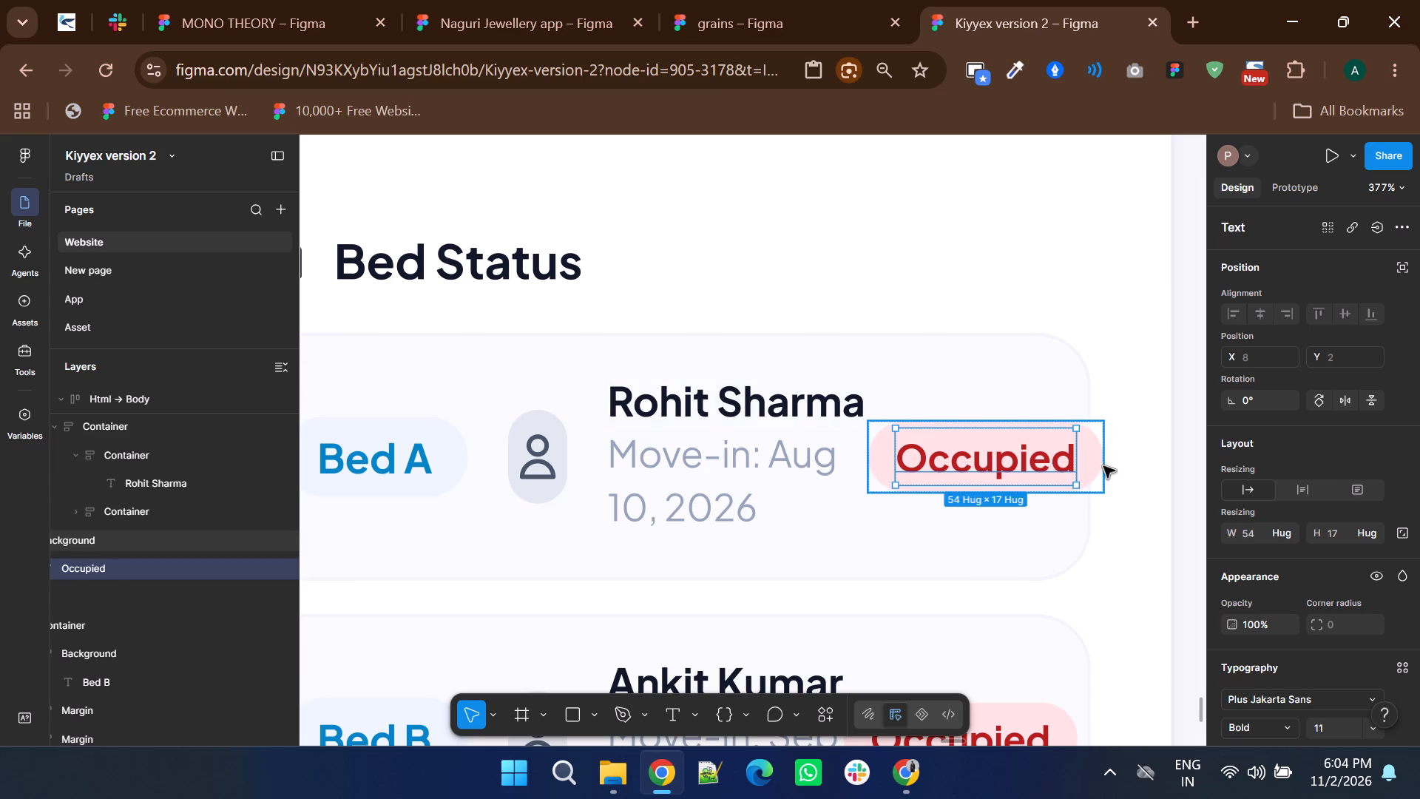
left_click_drag(1103, 466, 1088, 468)
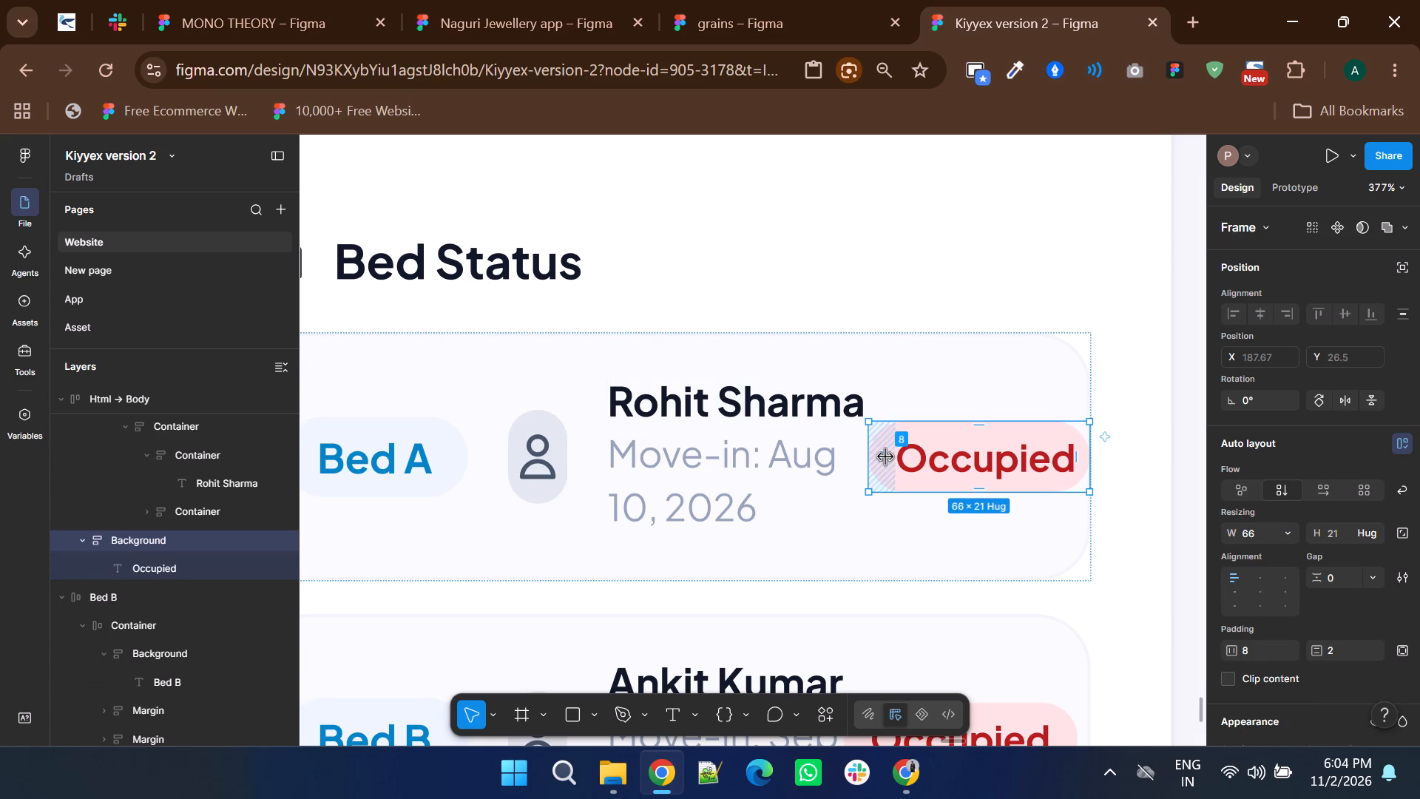
left_click_drag(885, 456, 876, 456)
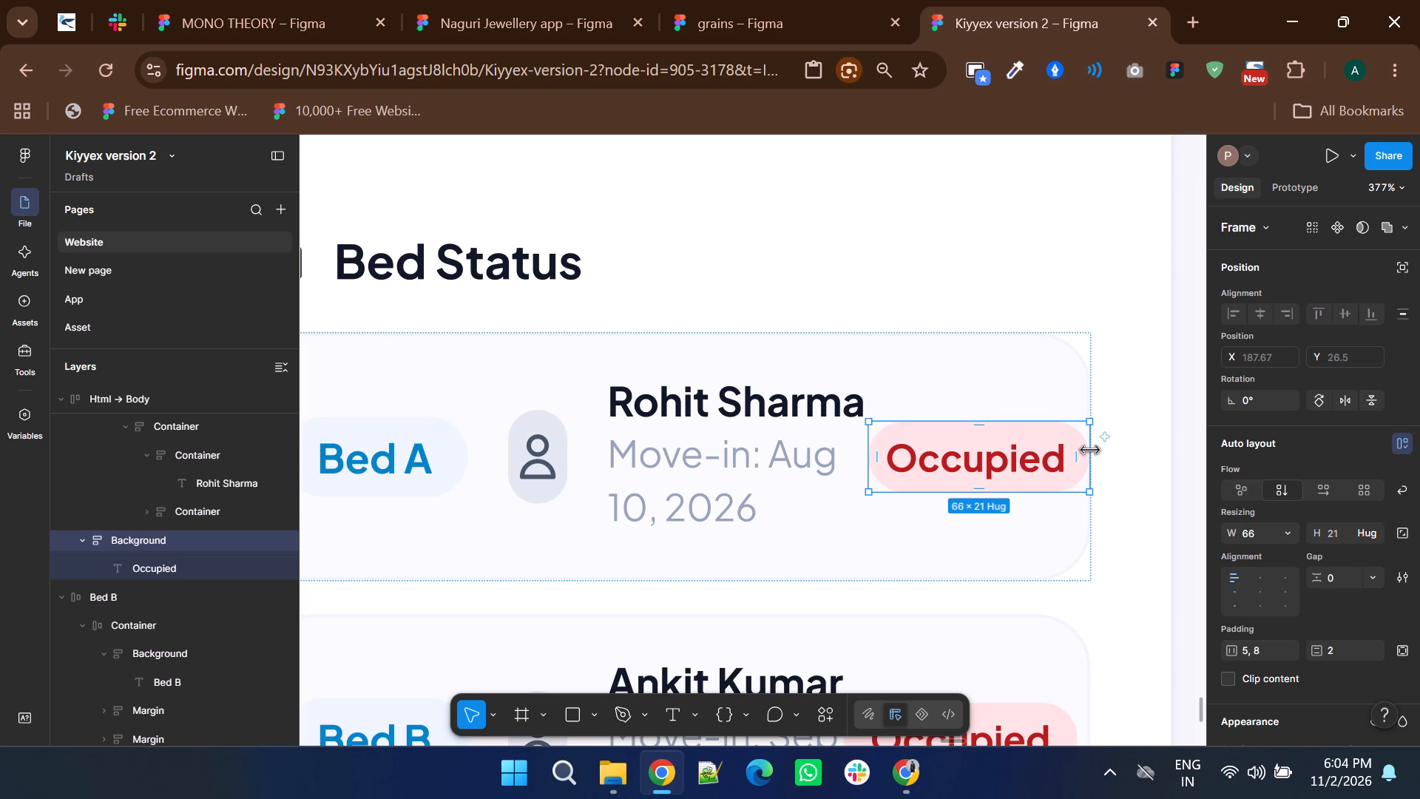
left_click(1089, 450)
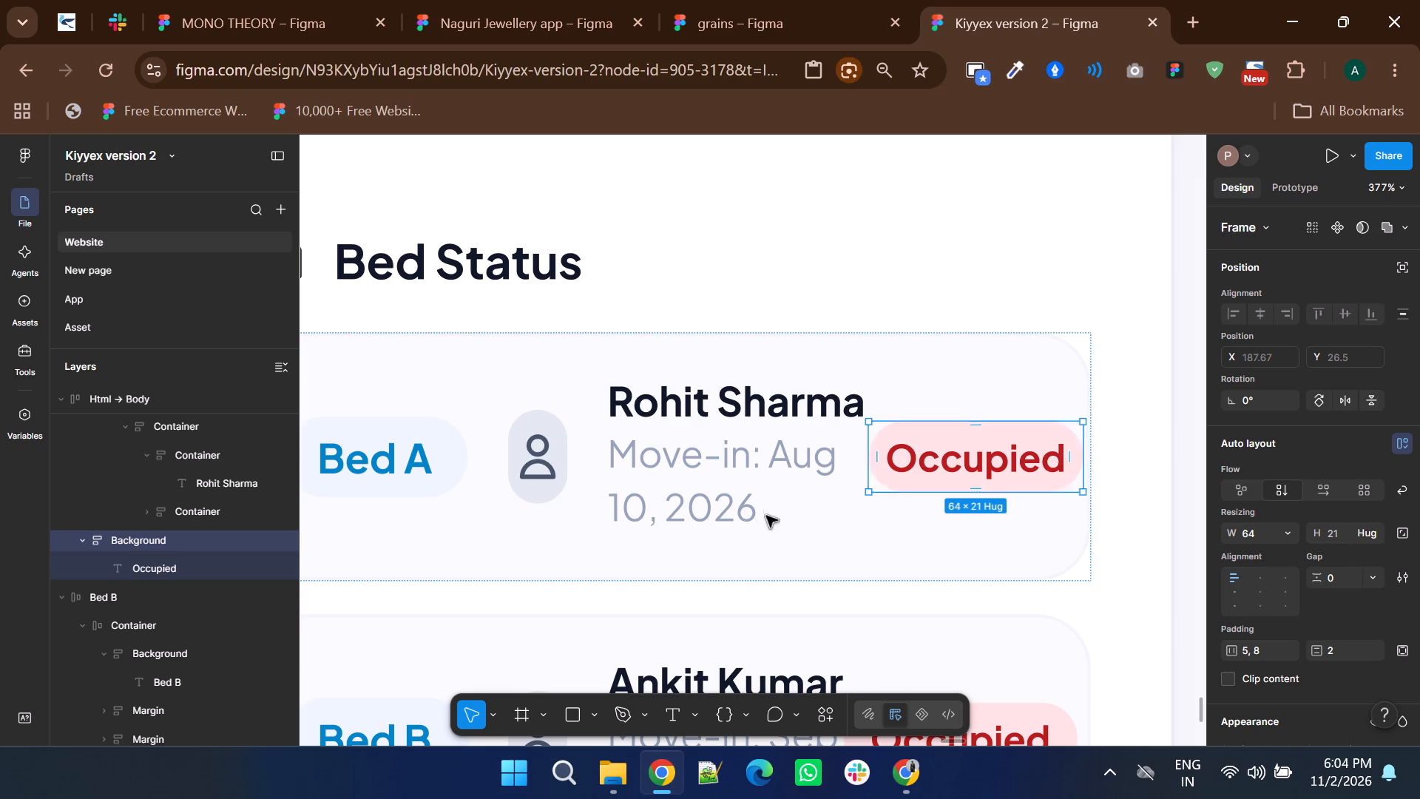
scroll(731, 533, "down", 2, "ctrl")
left_click(1115, 518)
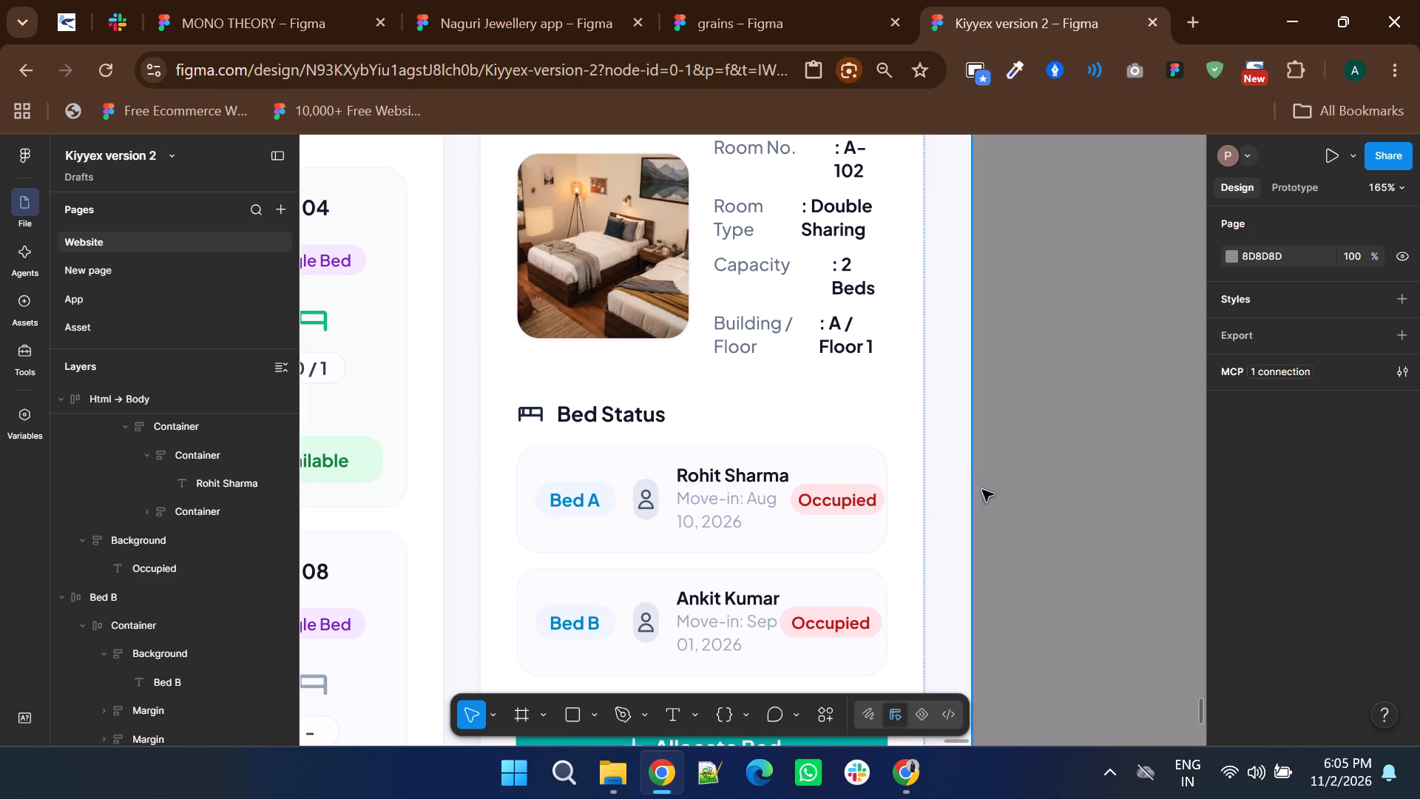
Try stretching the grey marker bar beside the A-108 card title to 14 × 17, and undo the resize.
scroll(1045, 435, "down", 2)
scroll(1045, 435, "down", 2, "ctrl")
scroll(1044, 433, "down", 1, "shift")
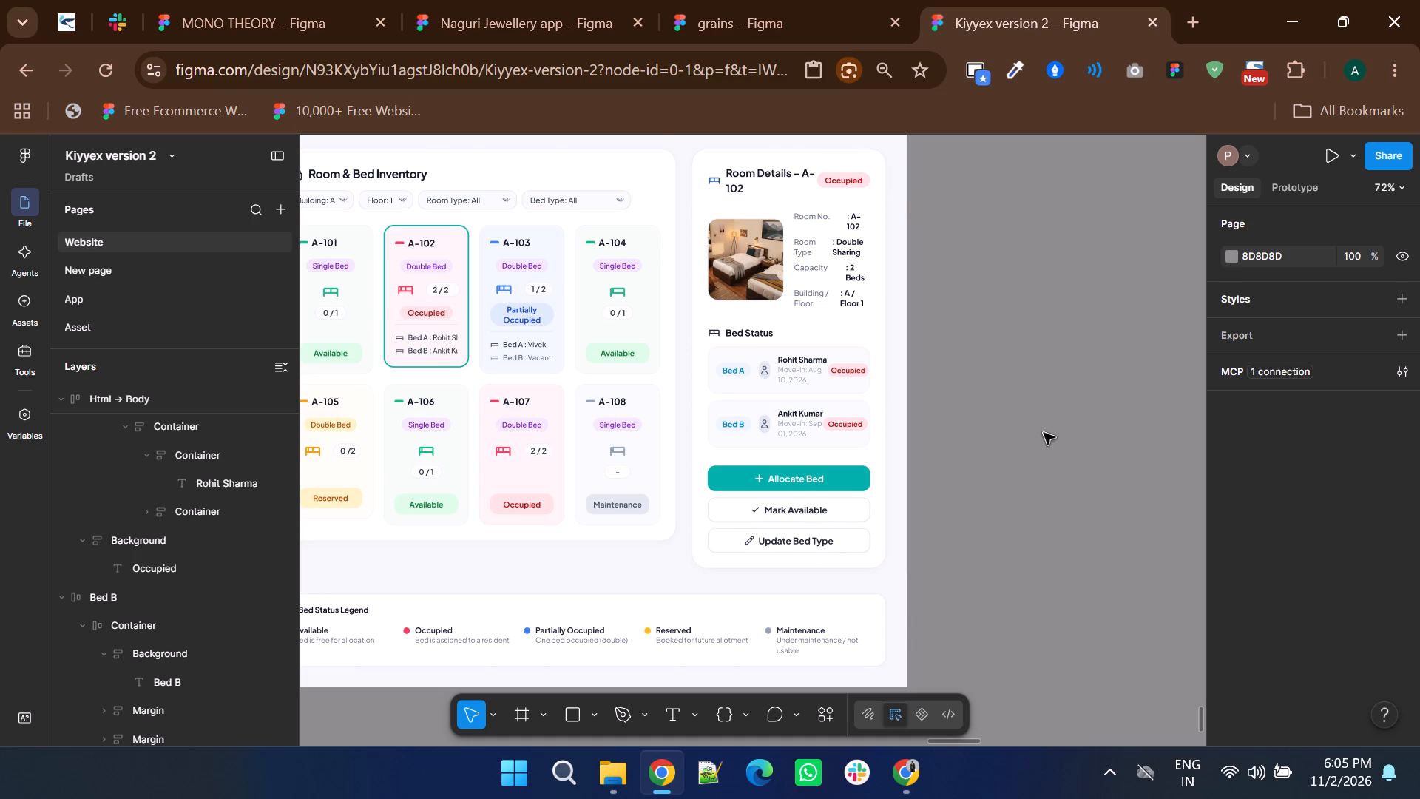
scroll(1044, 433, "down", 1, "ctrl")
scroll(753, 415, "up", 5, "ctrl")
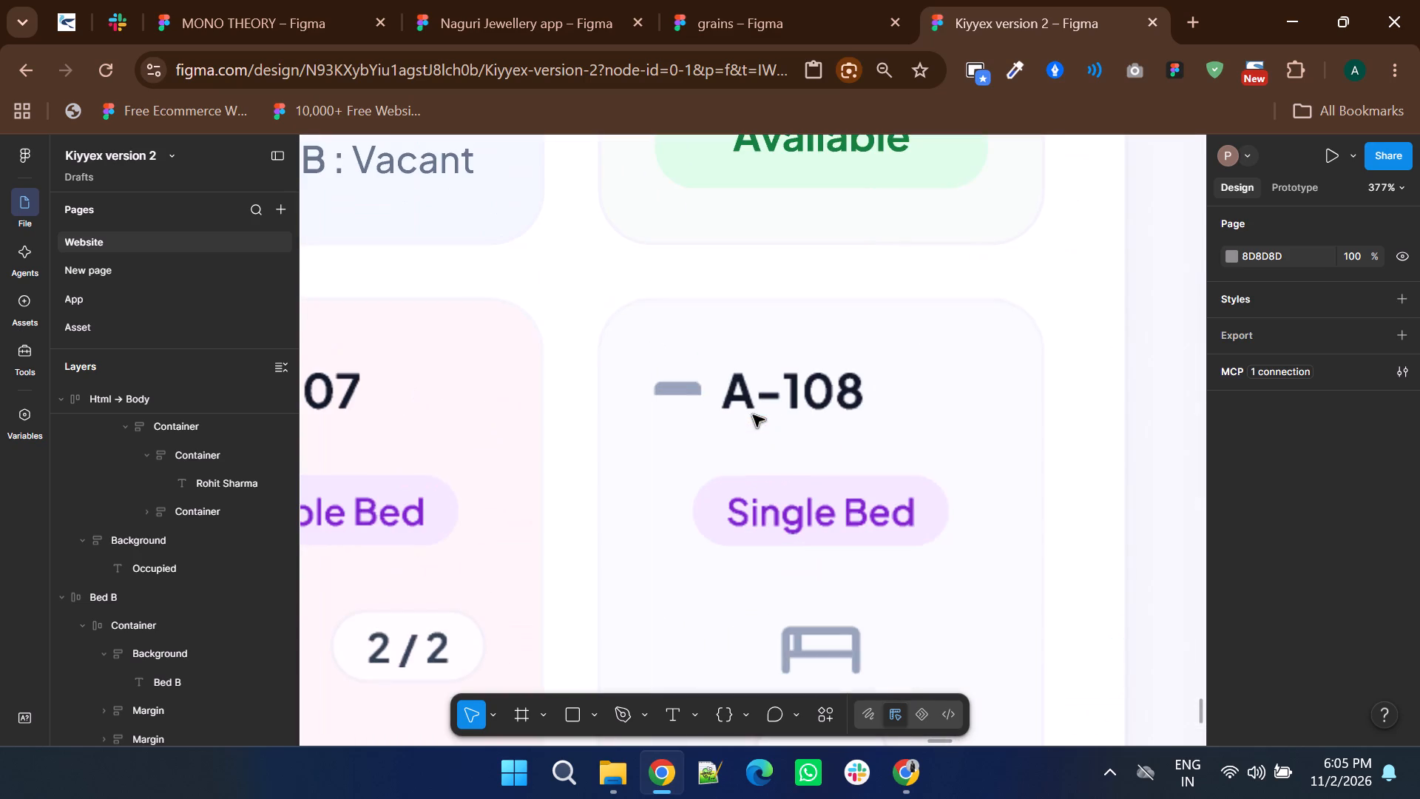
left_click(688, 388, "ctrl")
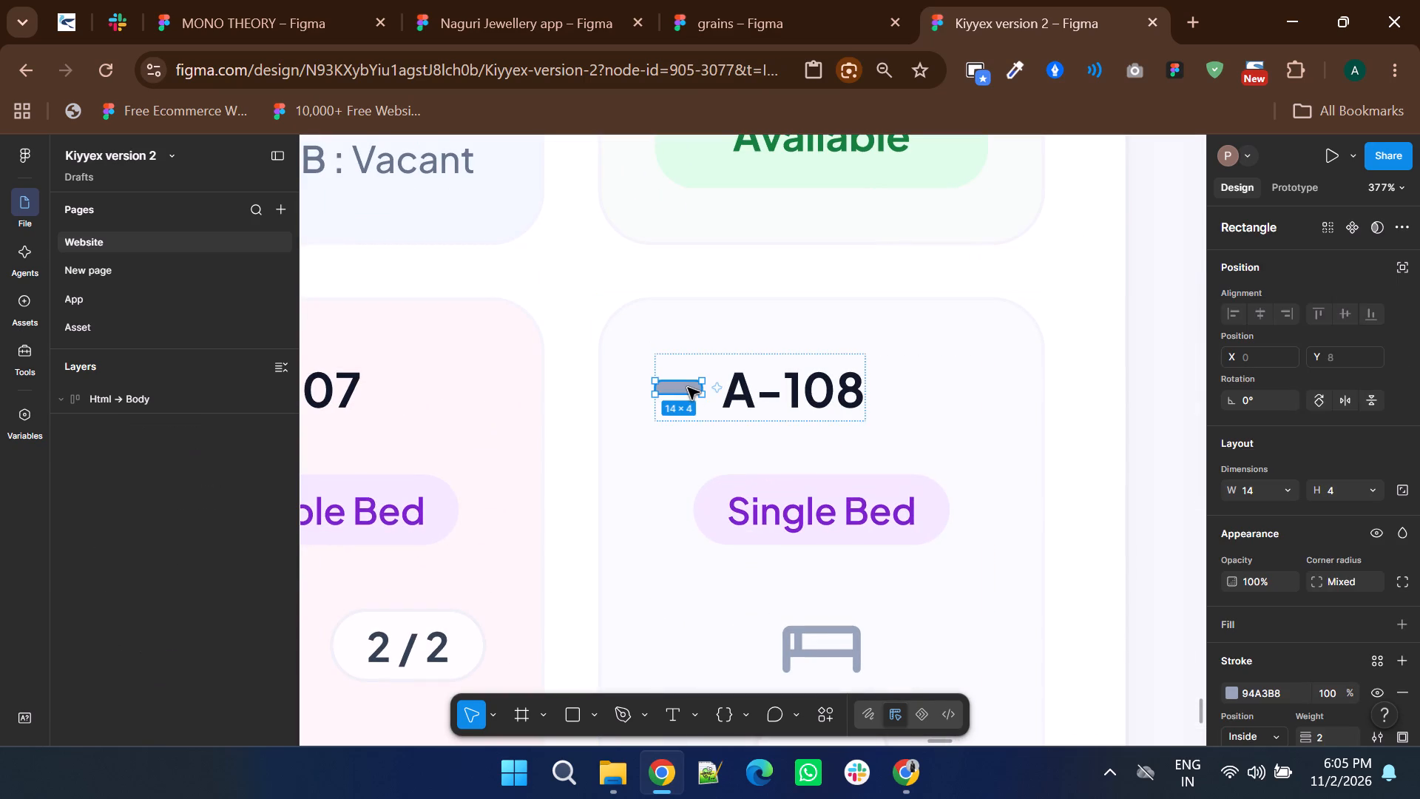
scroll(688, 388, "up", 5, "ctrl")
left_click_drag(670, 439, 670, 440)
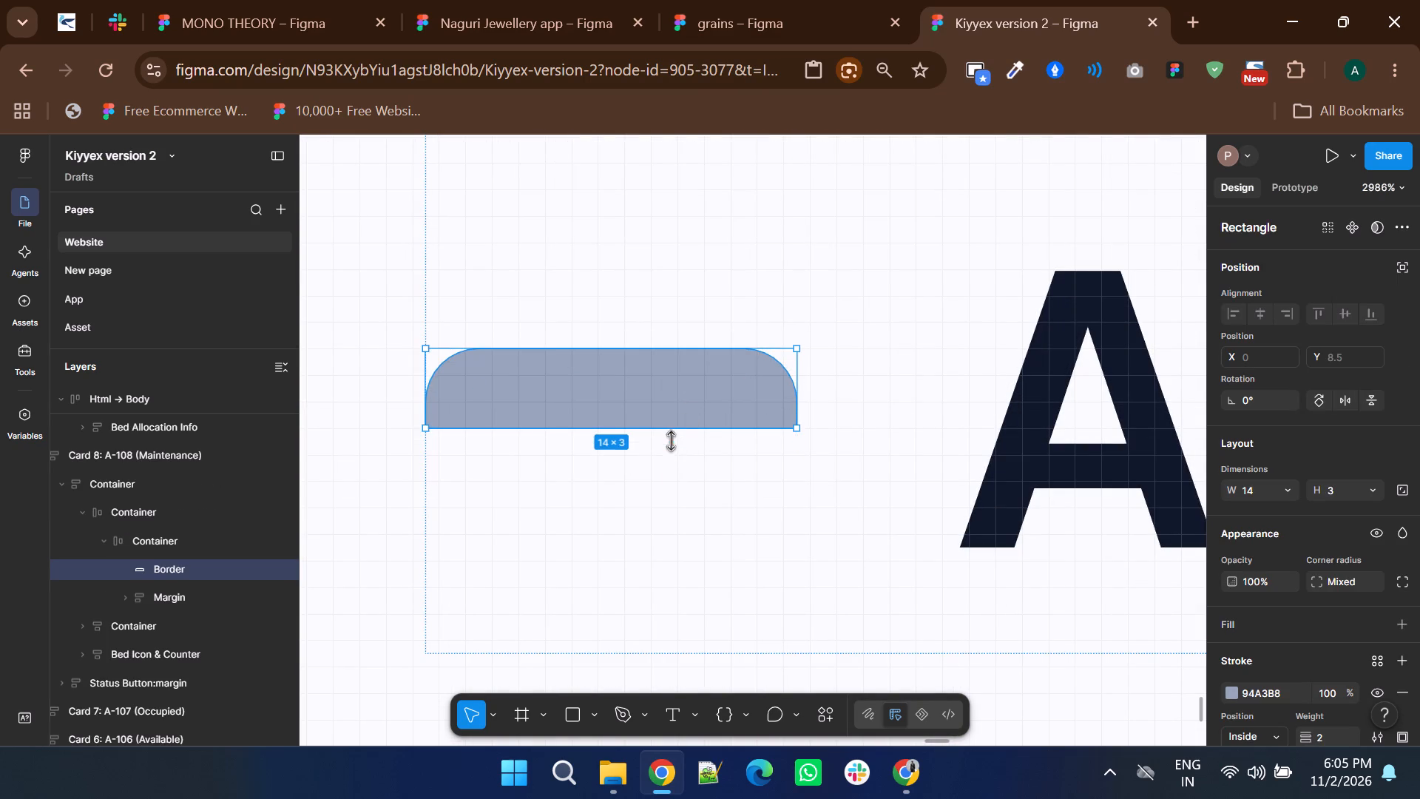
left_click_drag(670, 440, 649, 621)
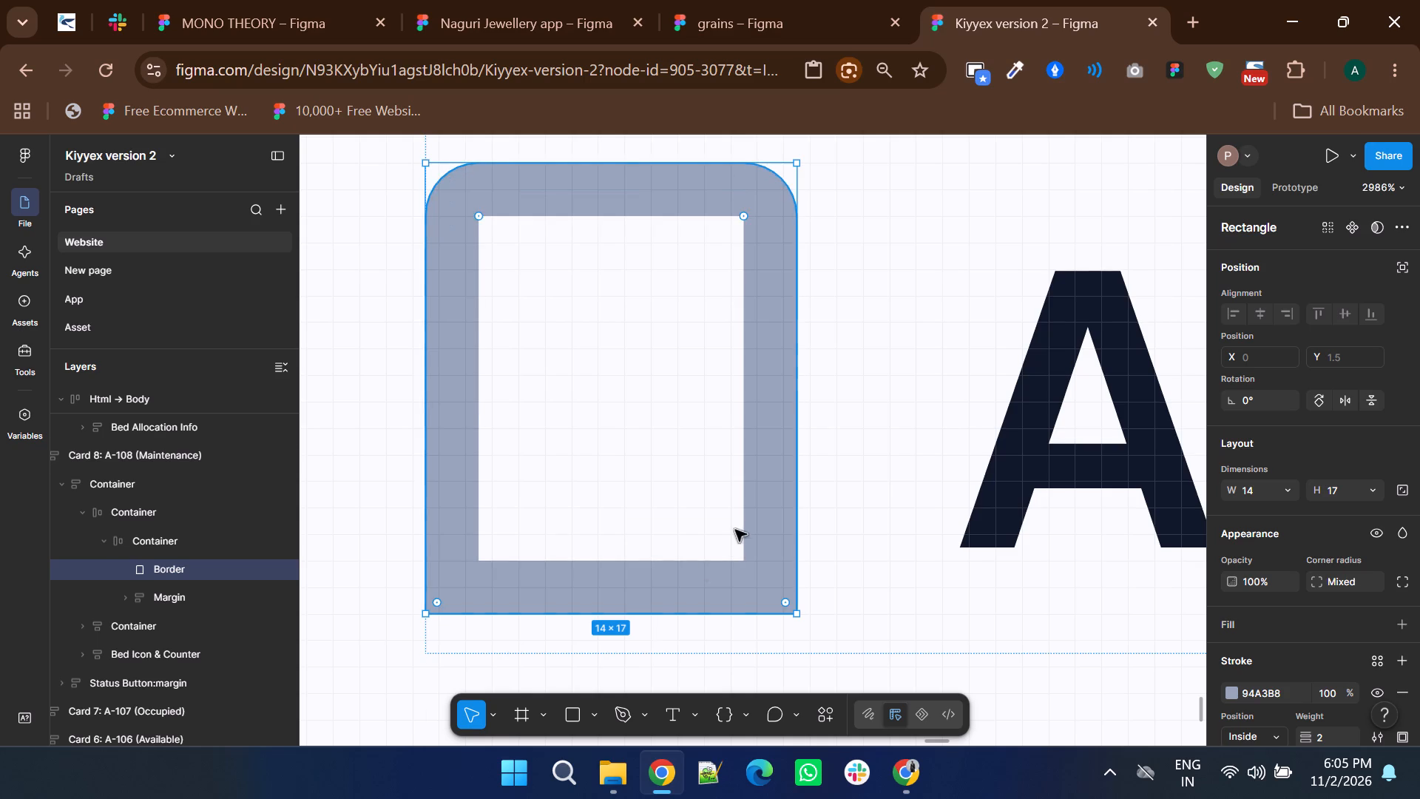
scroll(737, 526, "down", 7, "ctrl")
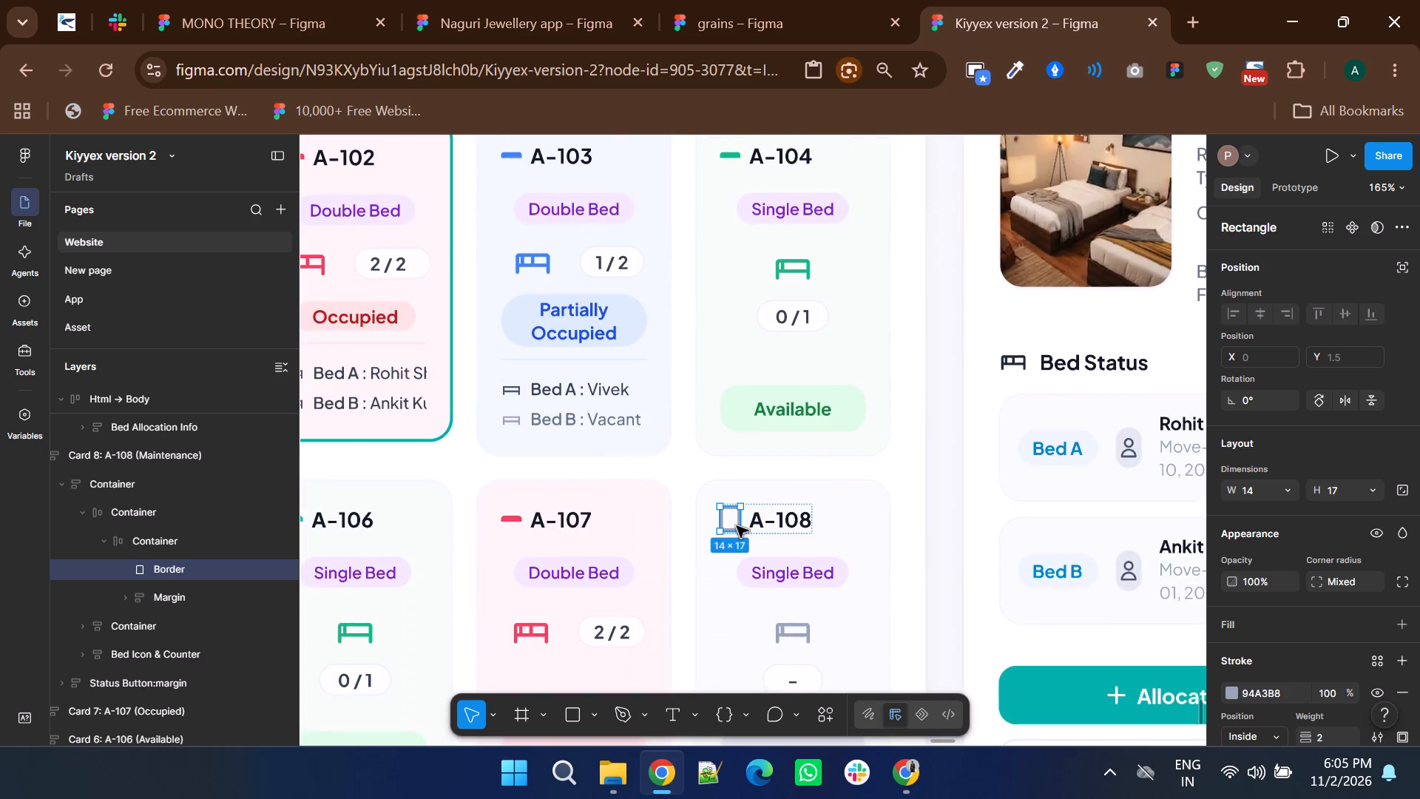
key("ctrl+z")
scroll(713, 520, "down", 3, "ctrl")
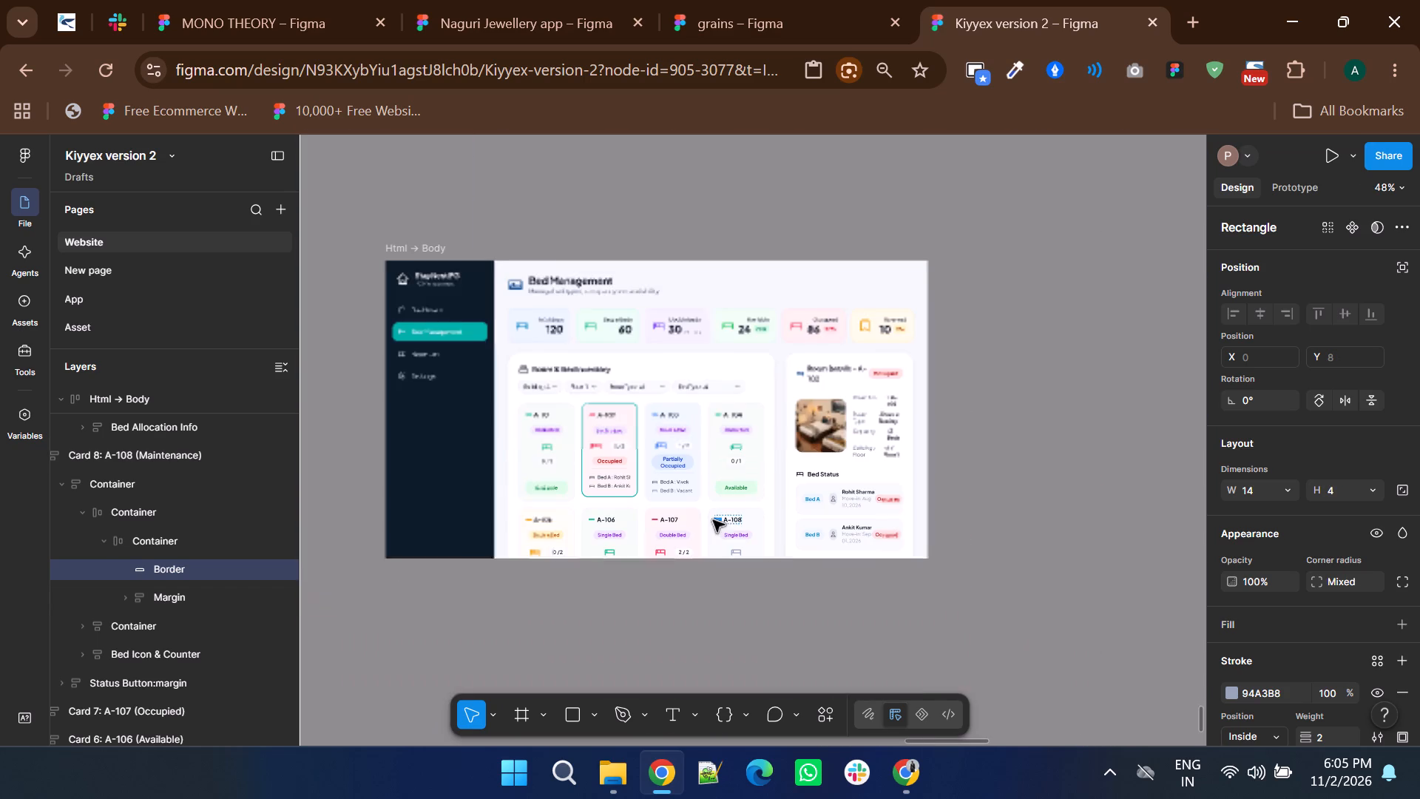
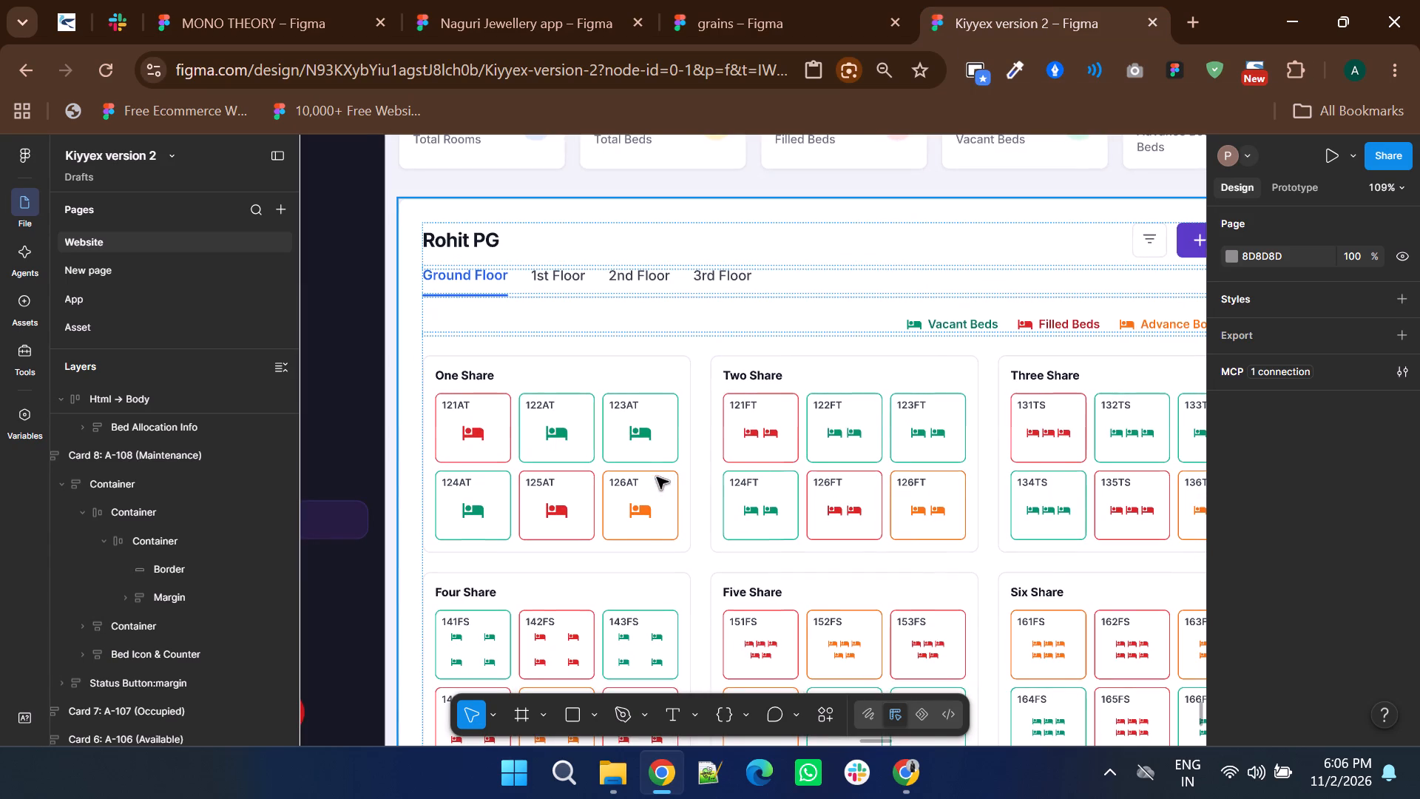
Duplicate the highlighted Library Management item in the Bed Management frame's sidebar navigation.
scroll(657, 477, "down", 1, "ctrl")
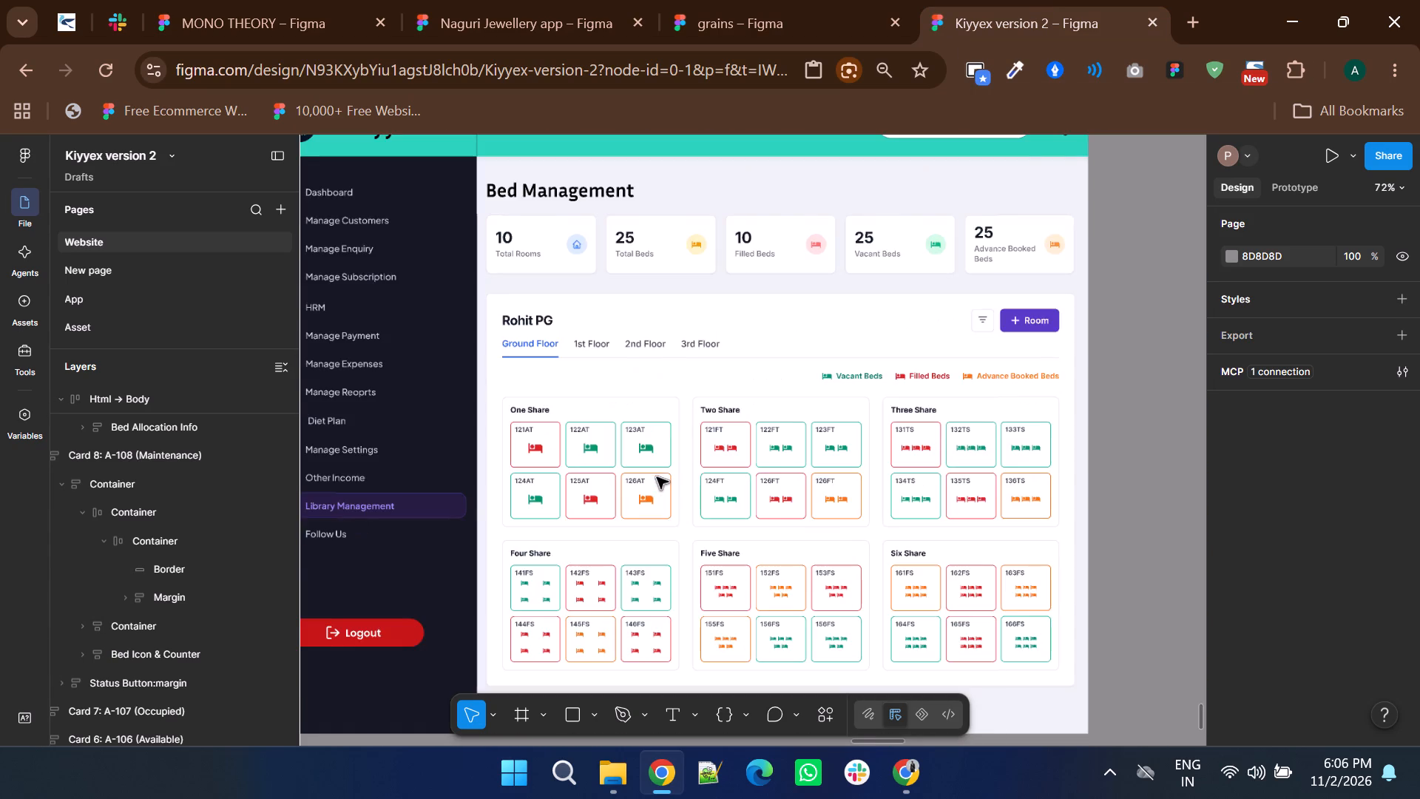
scroll(657, 477, "down", 1, "ctrl")
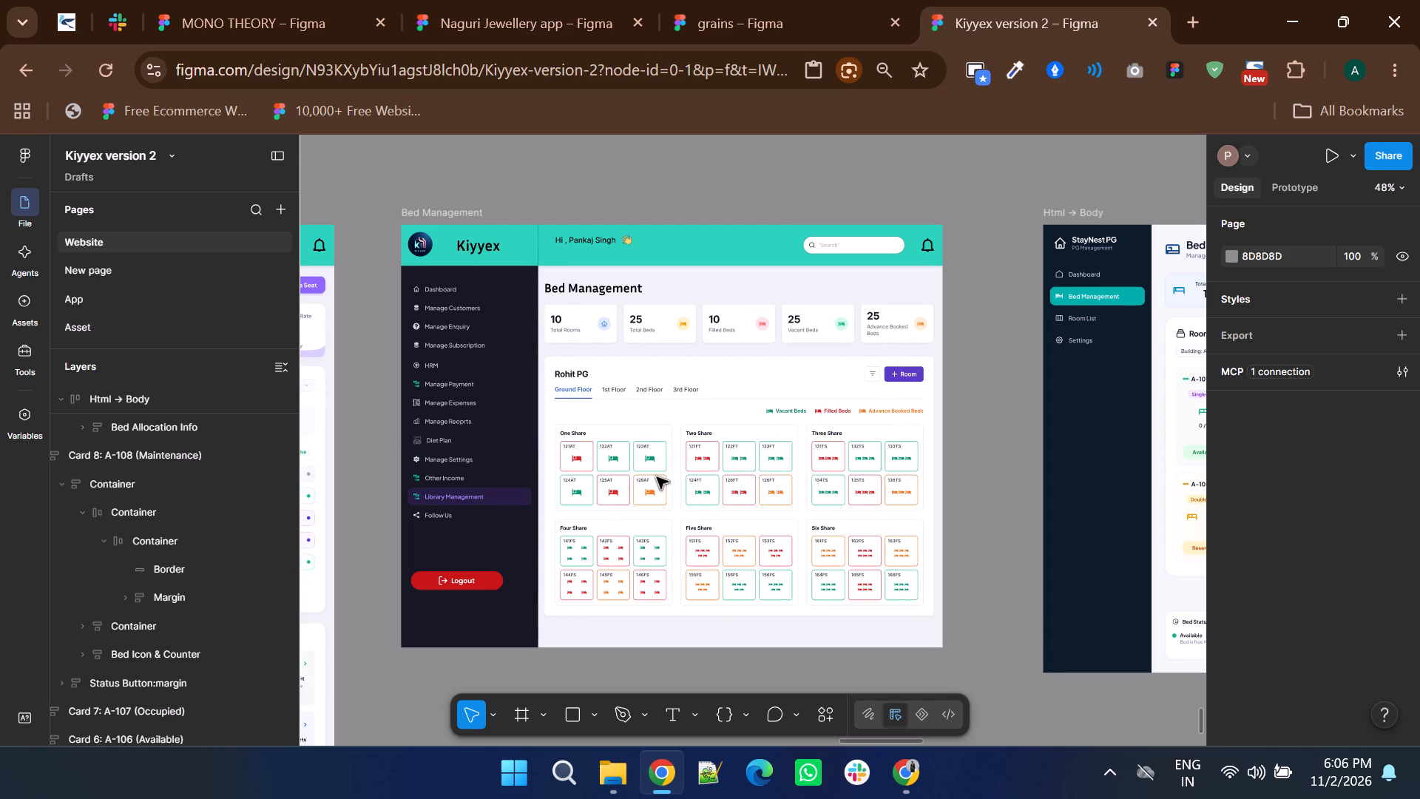
scroll(657, 477, "up", 6, "shift")
scroll(657, 477, "down", 4, "shift")
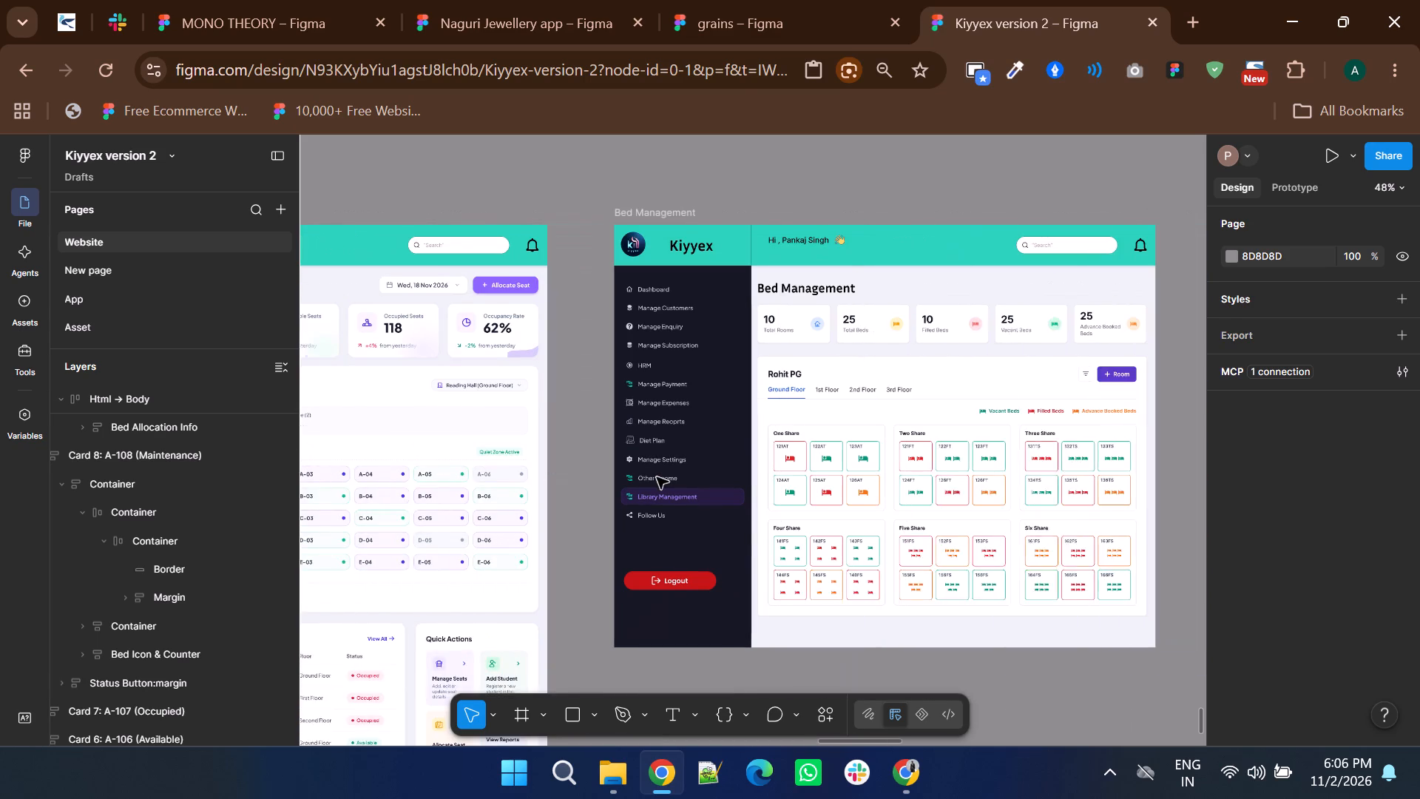
scroll(658, 510, "up", 3, "ctrl")
double_click(646, 470)
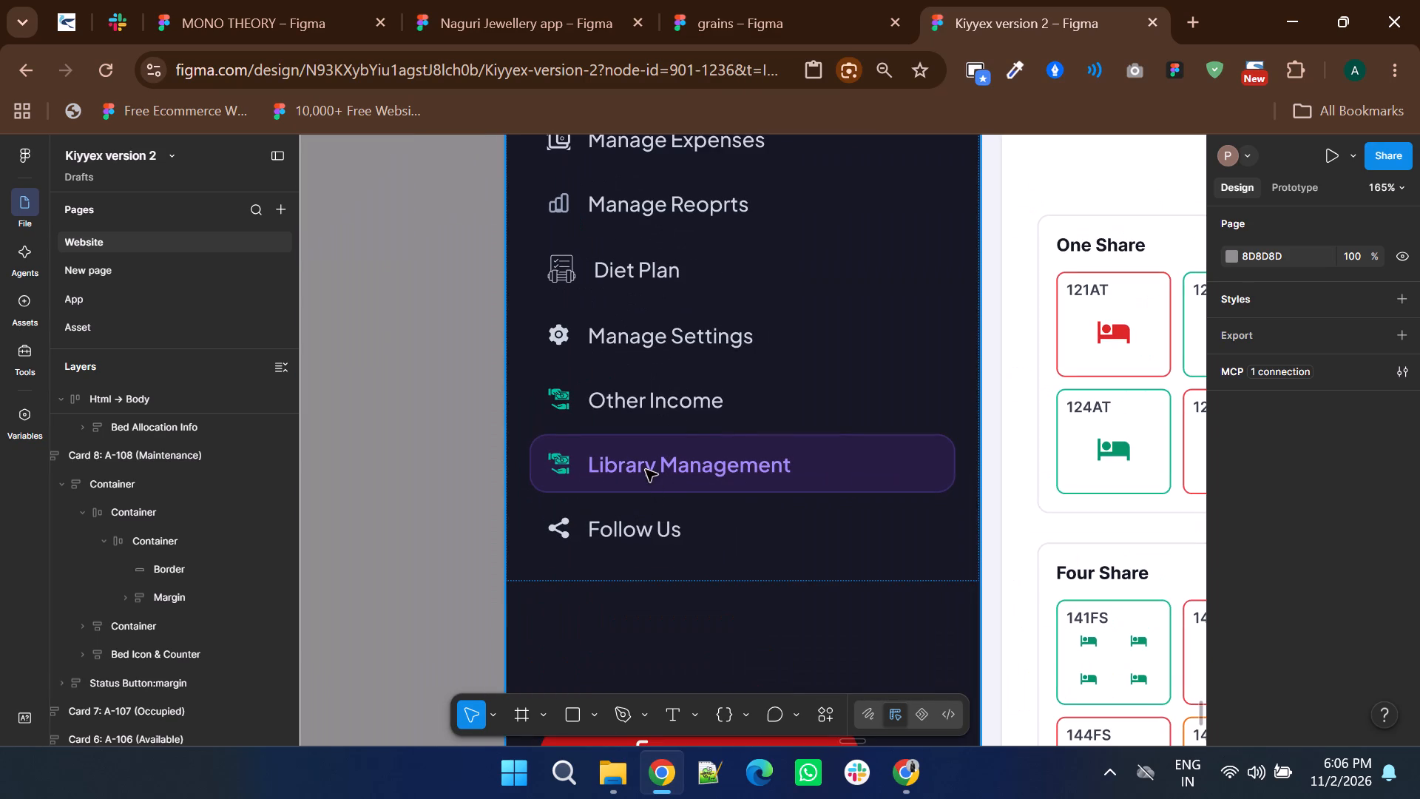
double_click(646, 470)
double_click(646, 470)
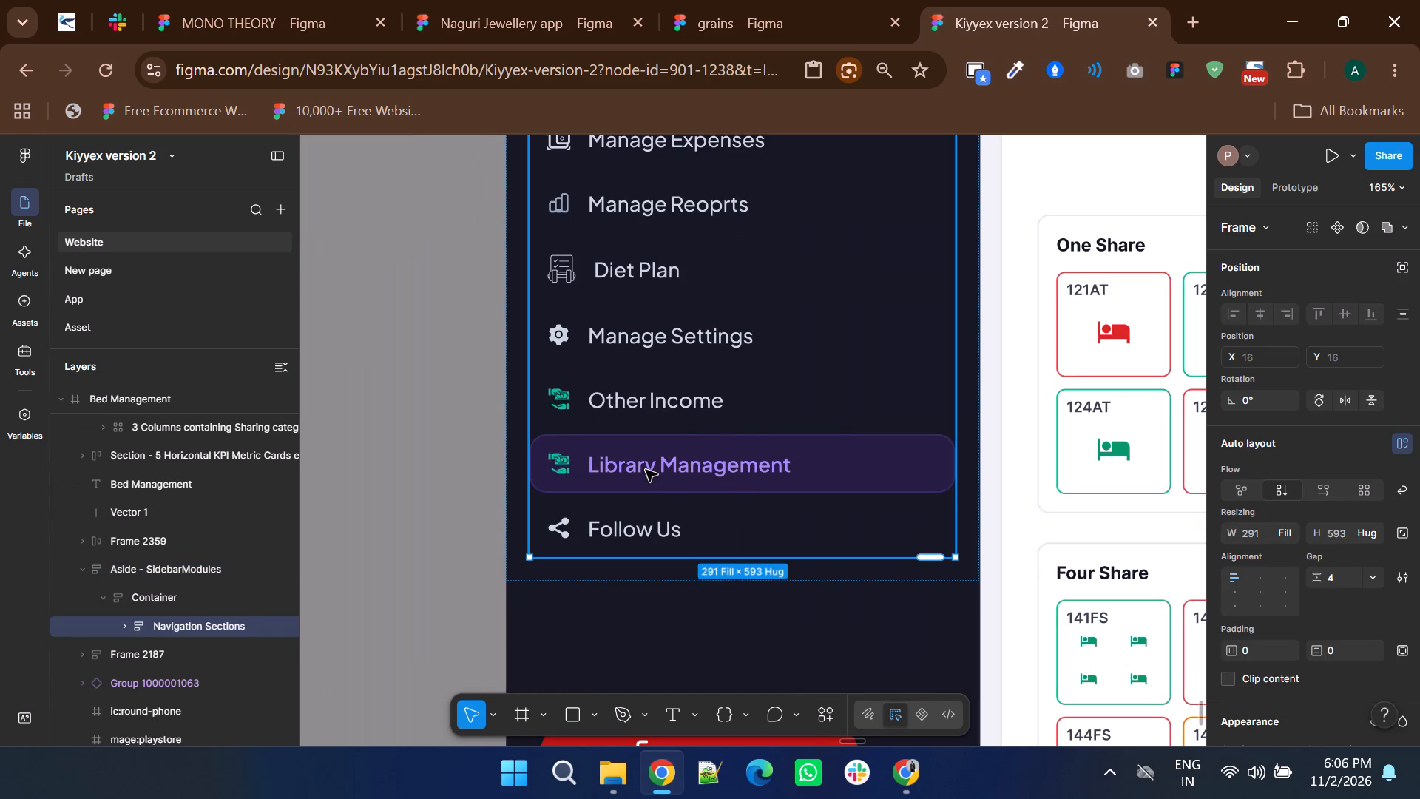
key("ctrl+d")
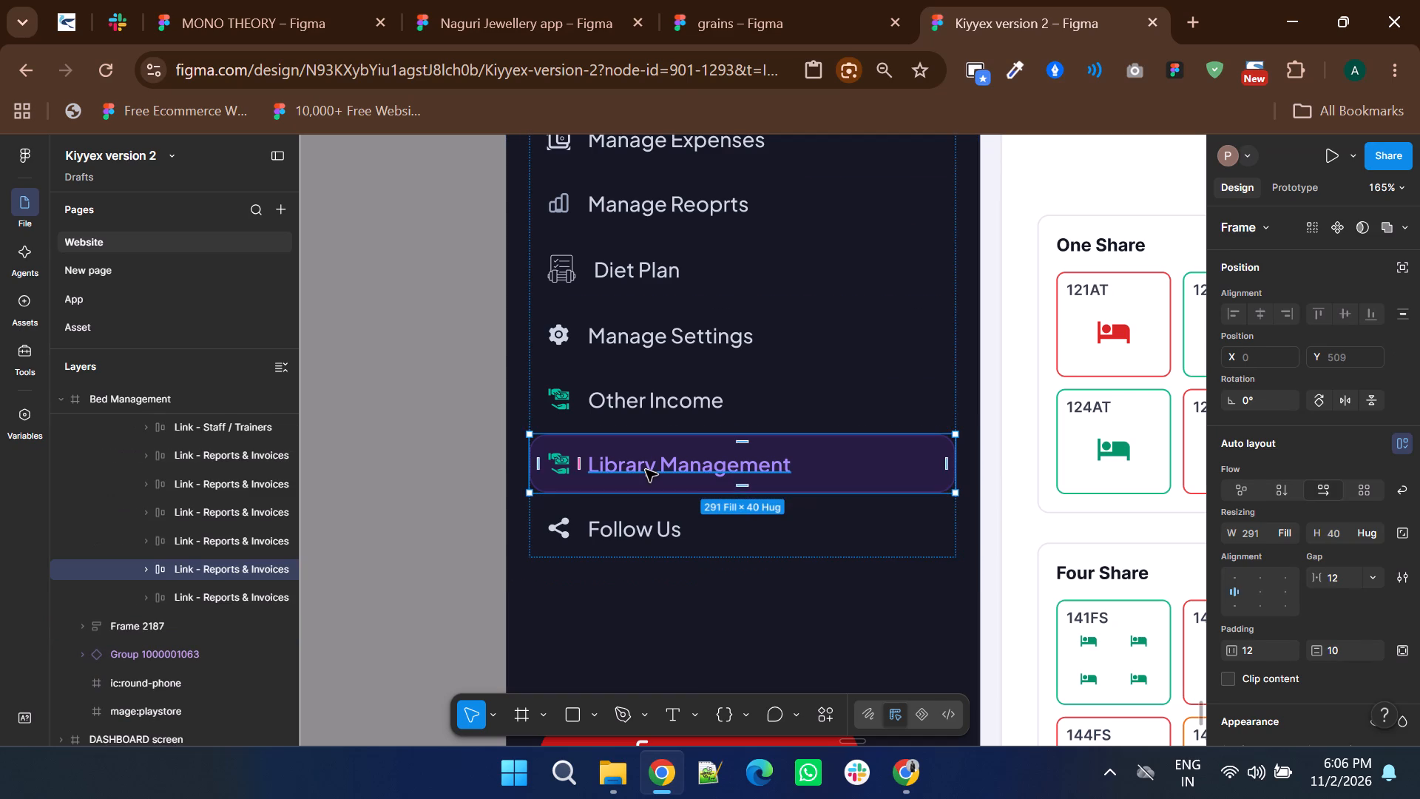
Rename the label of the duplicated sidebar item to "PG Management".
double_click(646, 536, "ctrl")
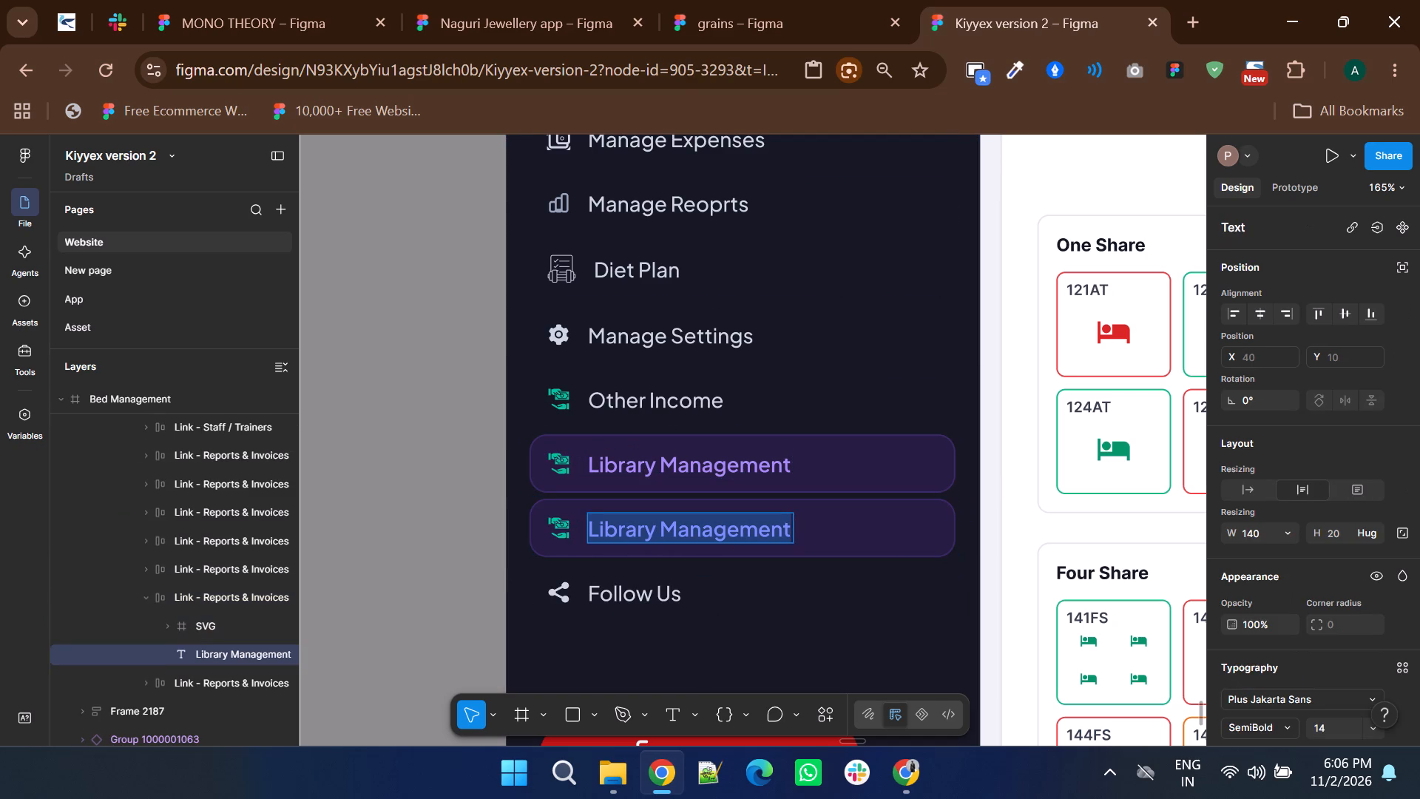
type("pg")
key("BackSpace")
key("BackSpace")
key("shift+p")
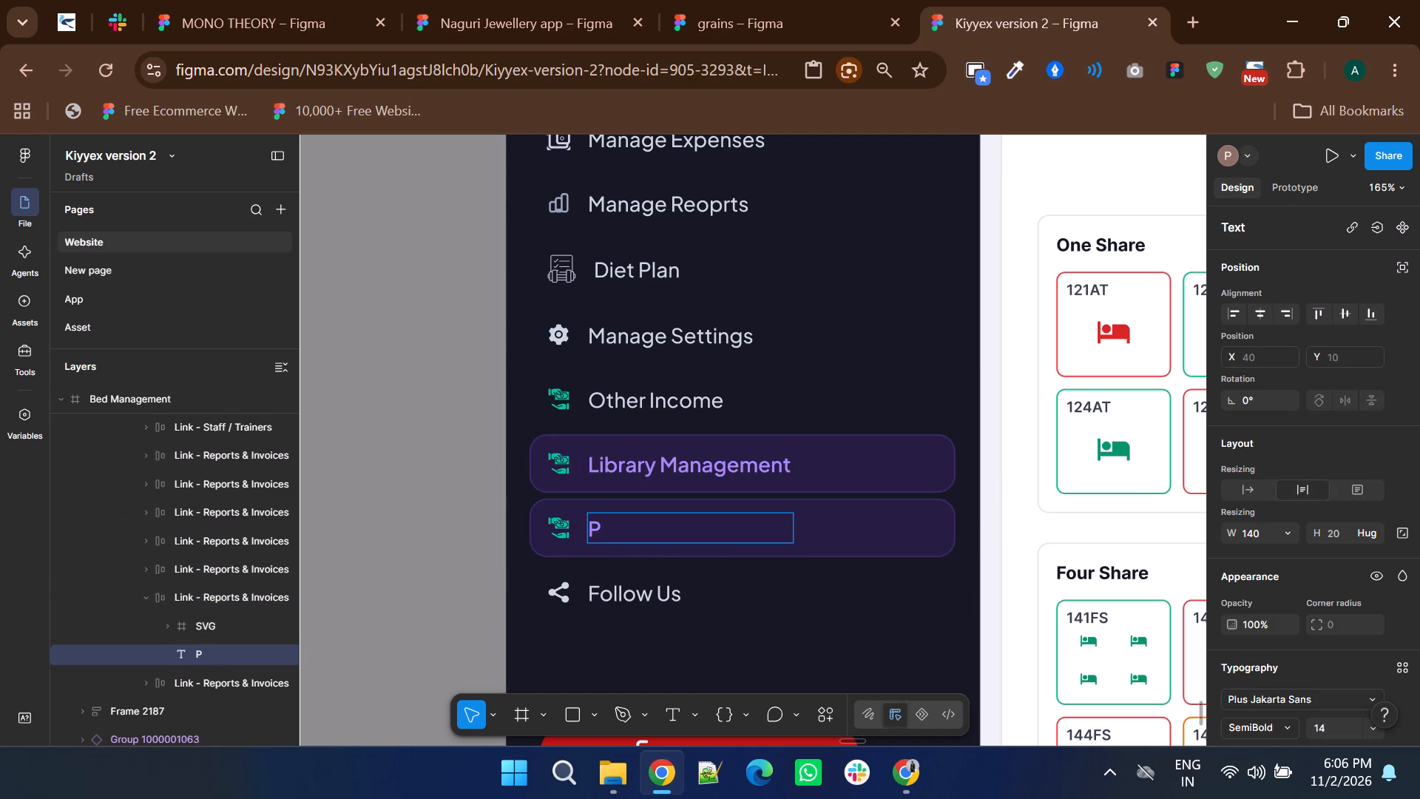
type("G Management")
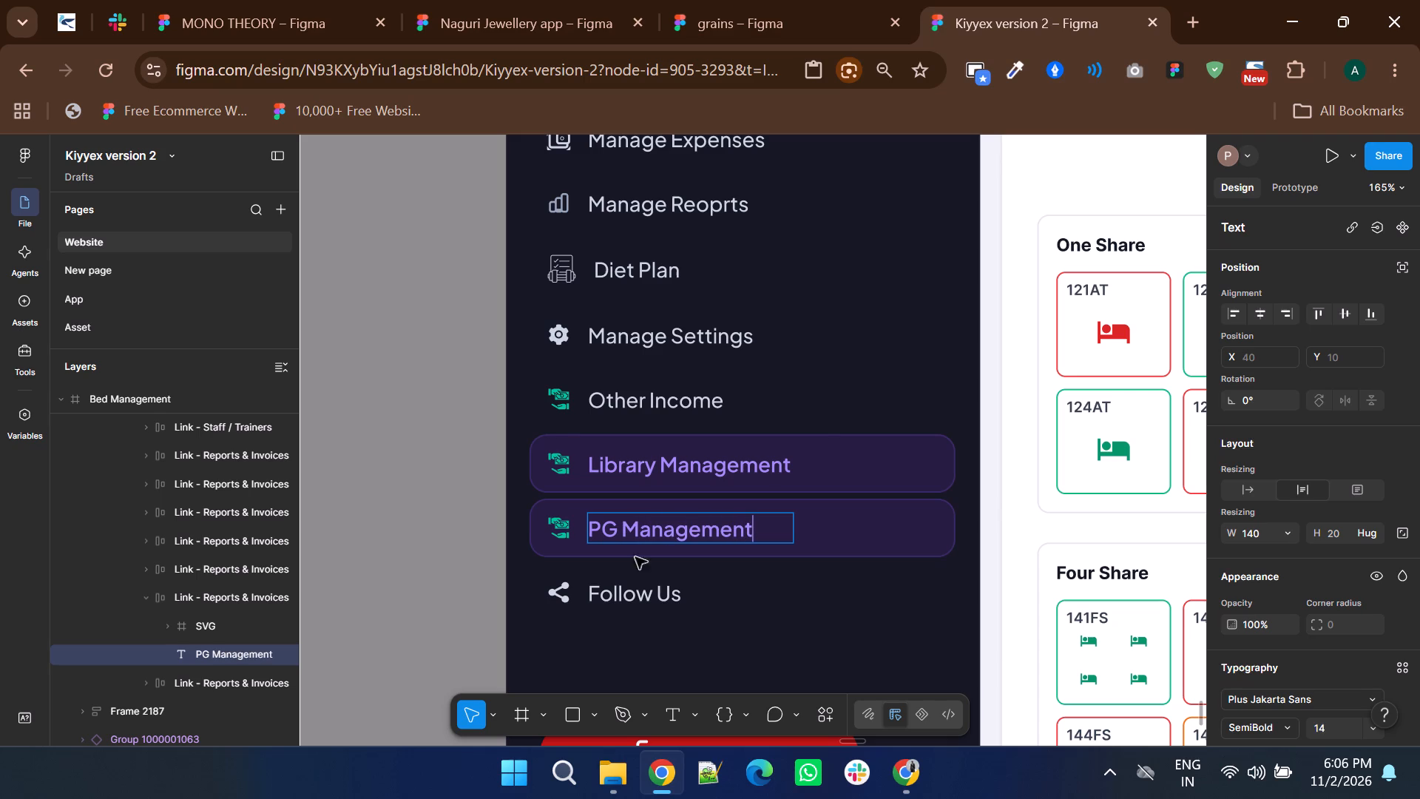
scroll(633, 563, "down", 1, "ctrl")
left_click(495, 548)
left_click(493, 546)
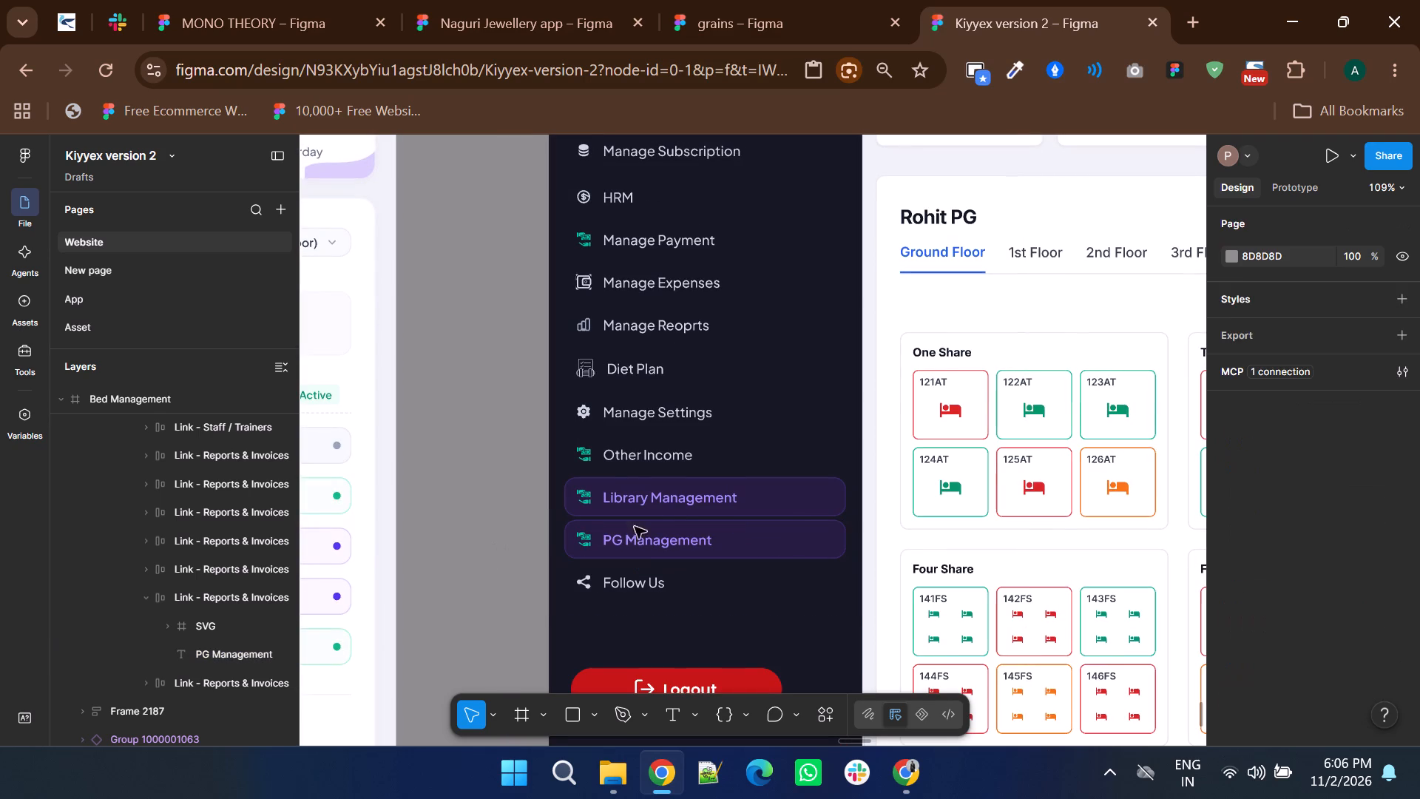
Hide the purple fill and the stroke of the original Library Management sidebar item so it loses its active highlight.
double_click(801, 490)
double_click(801, 490)
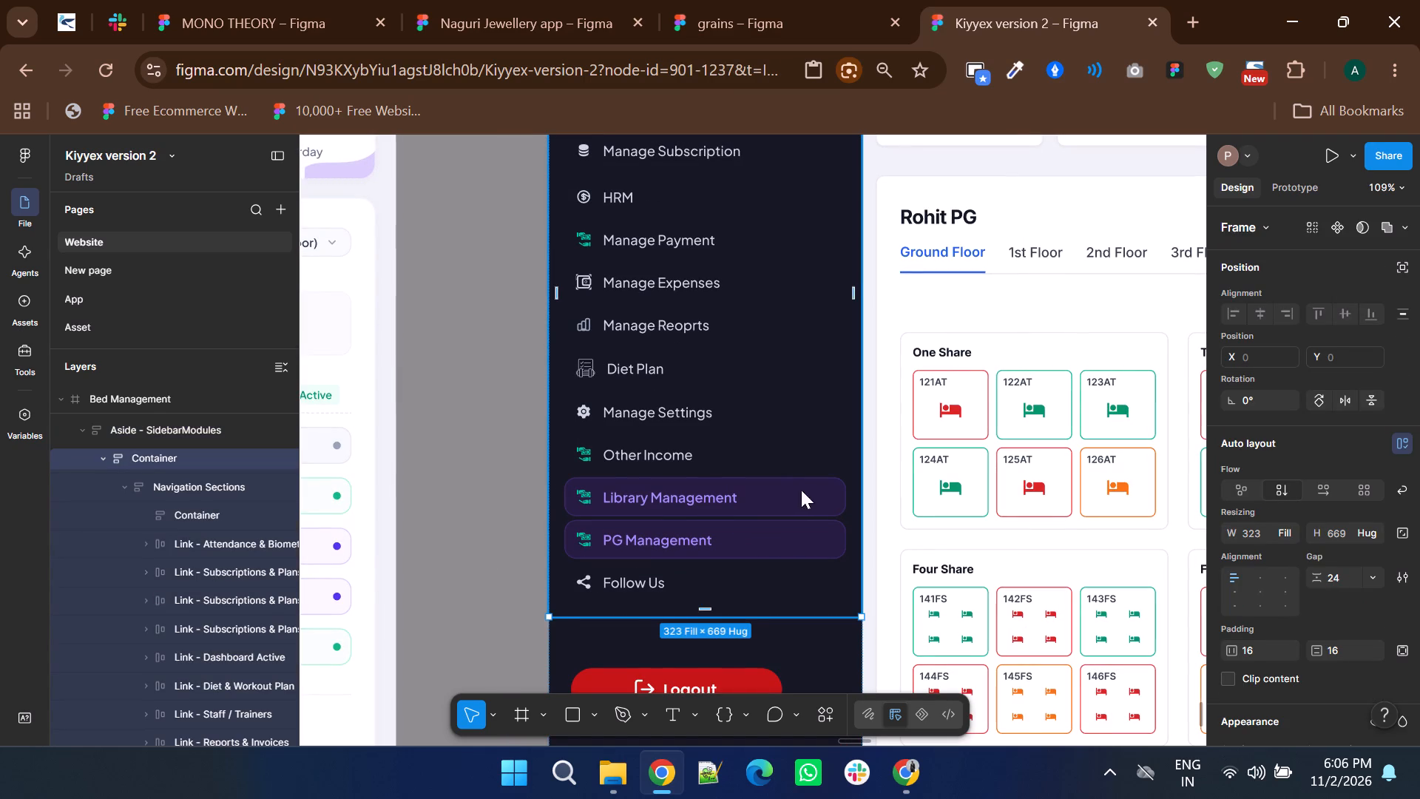
double_click(801, 490)
scroll(1341, 521, "down", 5)
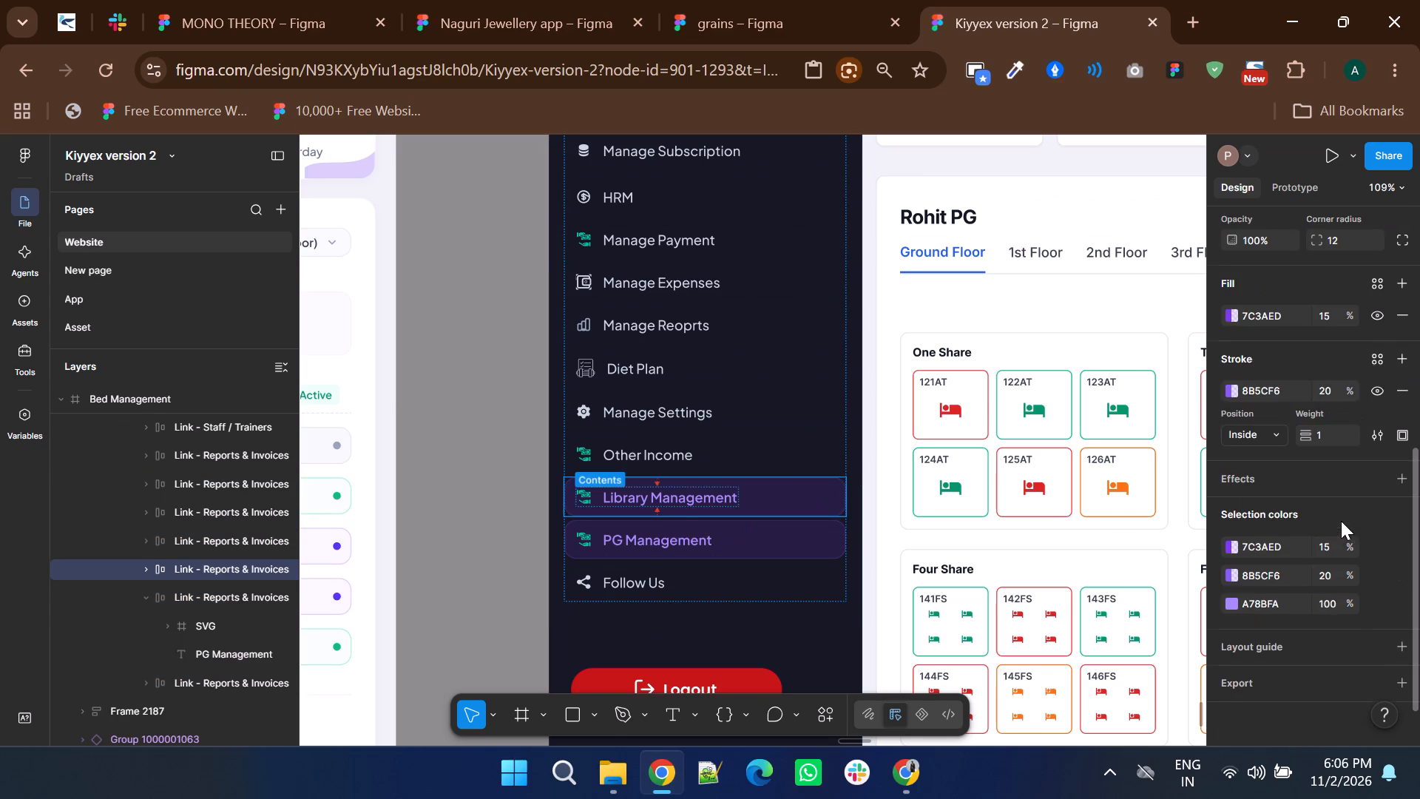
left_click(1380, 306)
left_click(1374, 388)
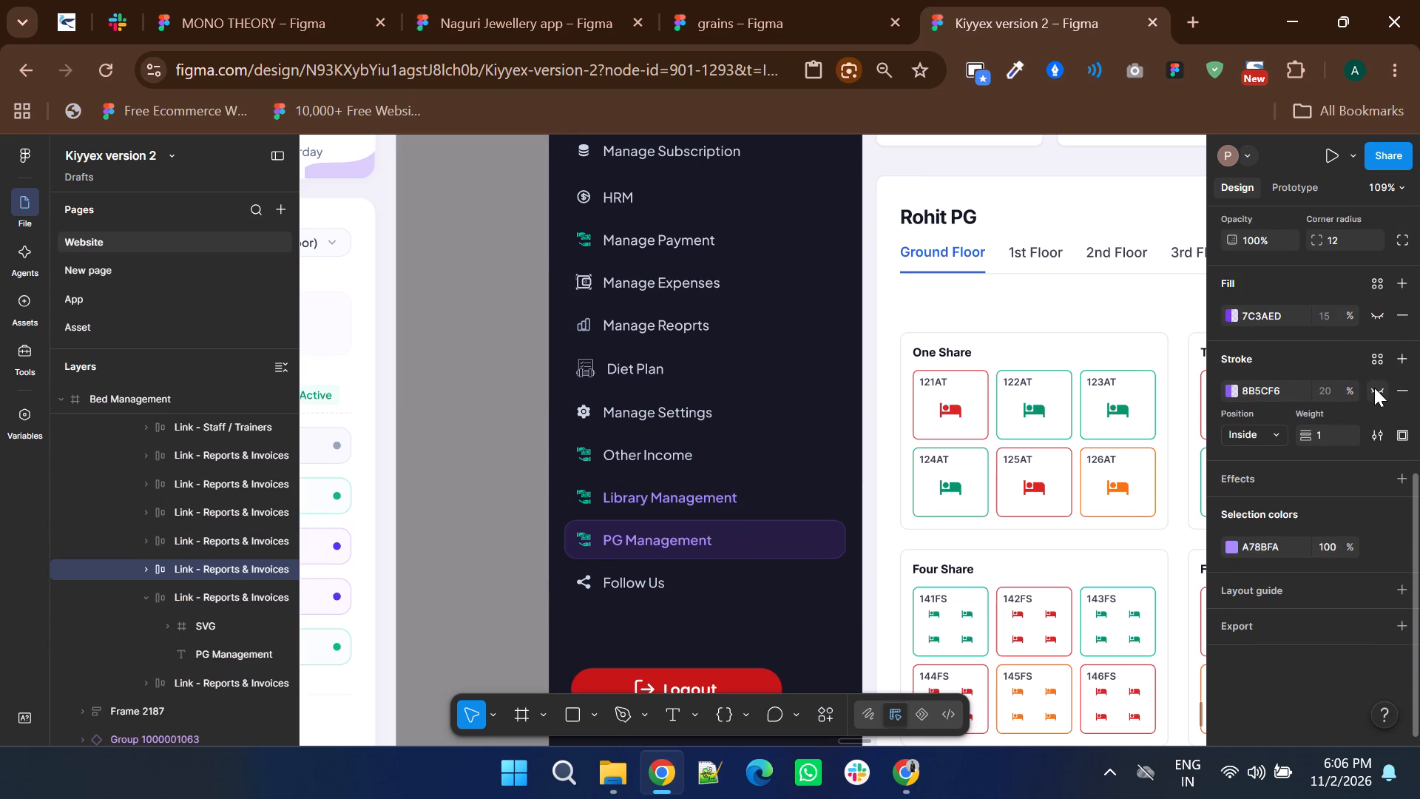
Recolour the Library Management label to CBD5E1 by sampling the light grey text of an inactive sidebar item.
left_click(1234, 548)
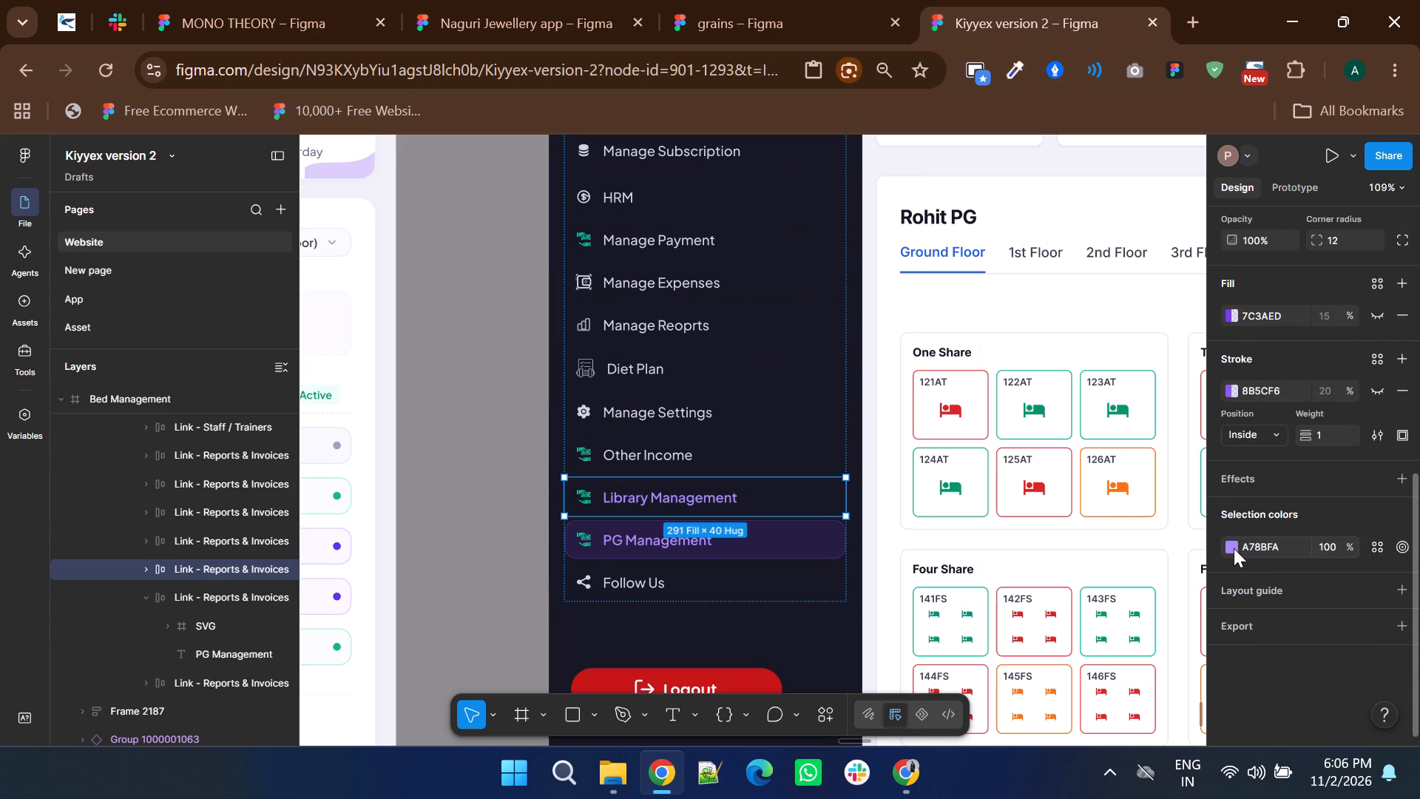
left_click_drag(1077, 446, 812, 229)
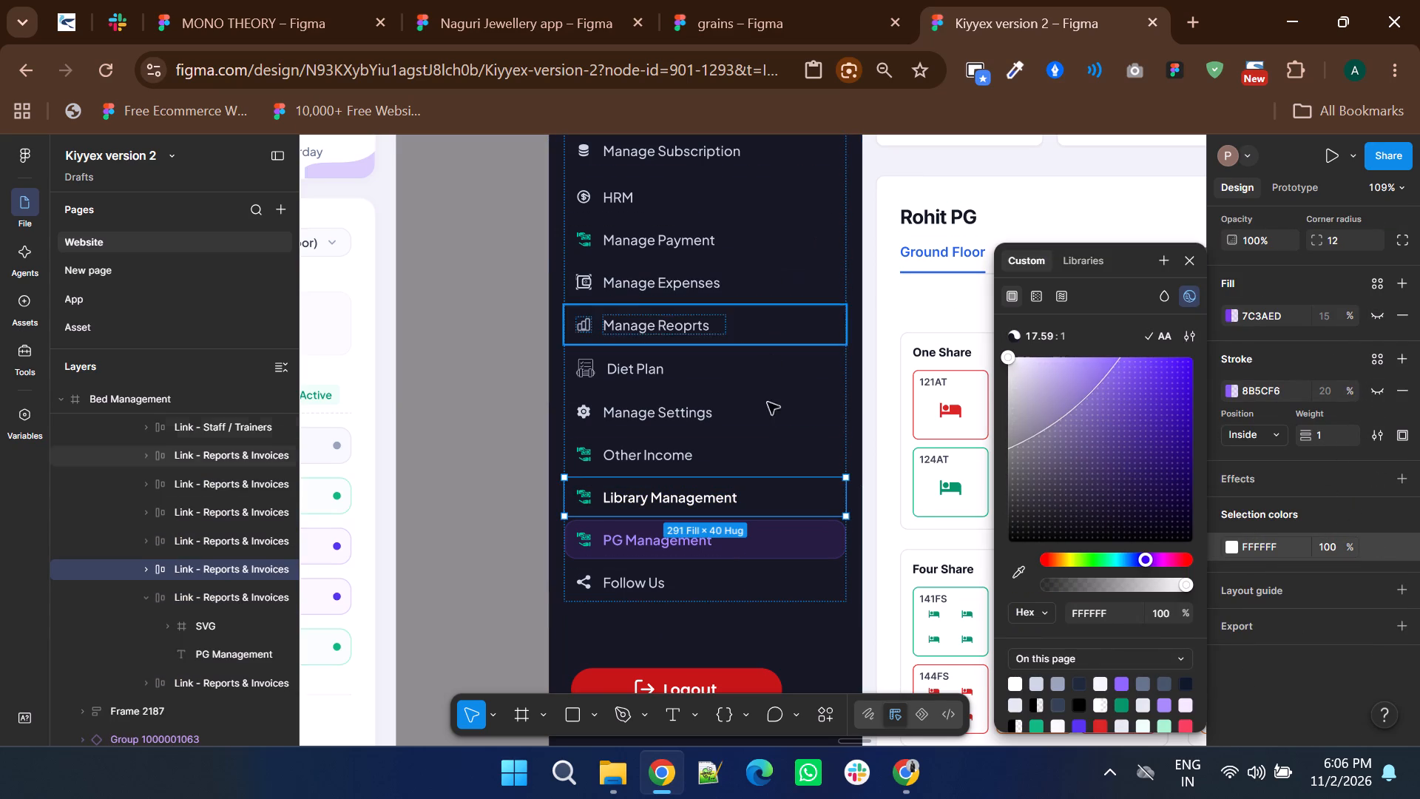
left_click(1018, 575)
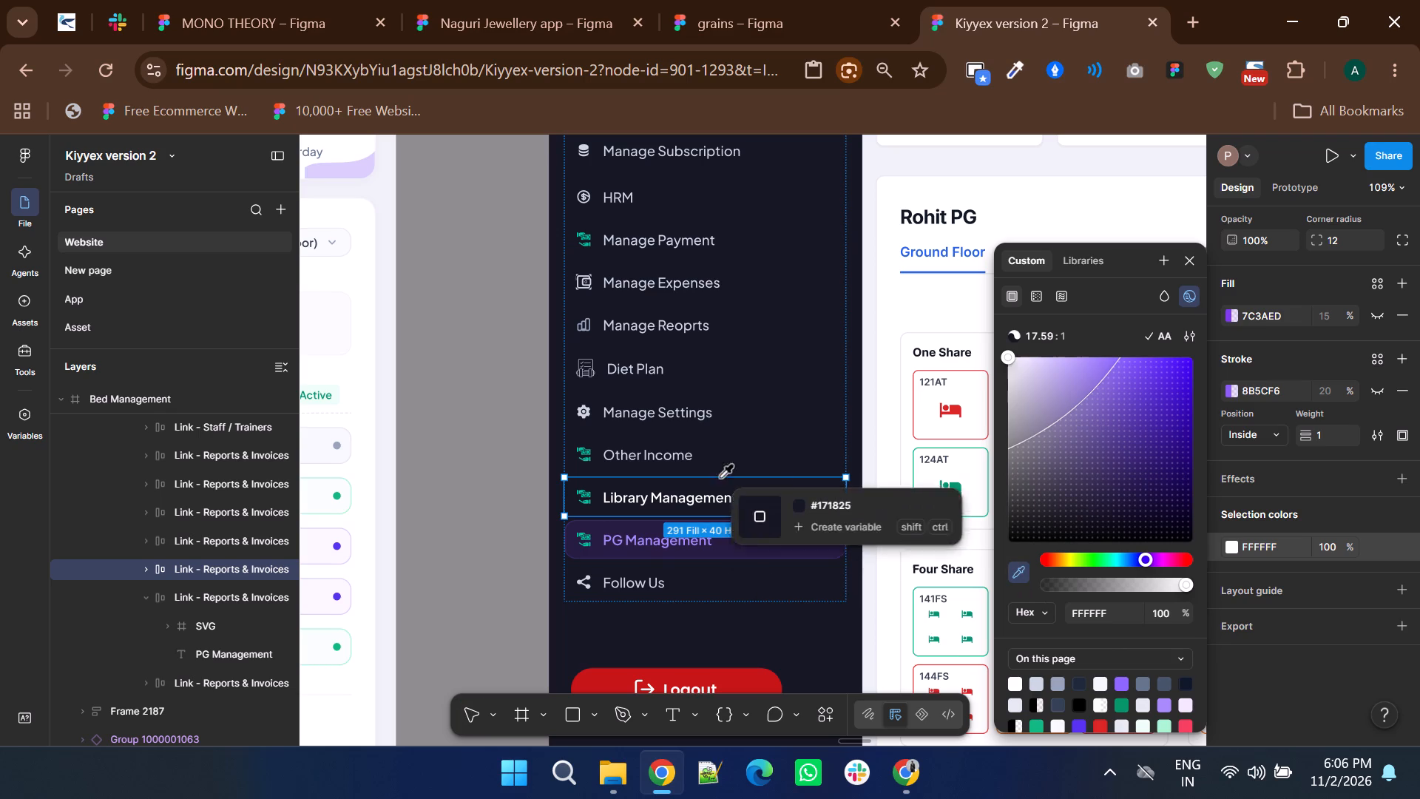
scroll(632, 445, "up", 5, "ctrl")
scroll(628, 545, "up", 5, "ctrl")
left_click(693, 536)
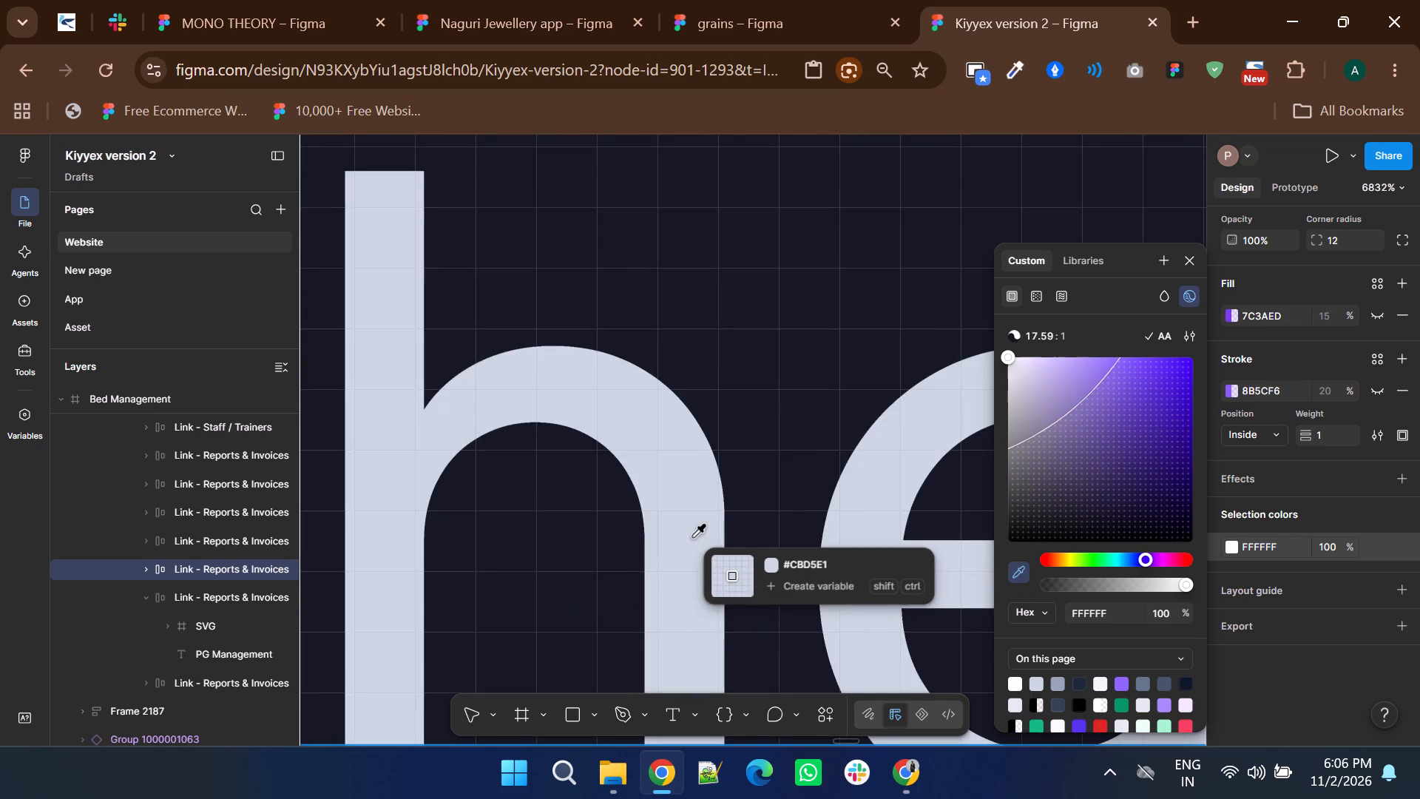
scroll(693, 536, "down", 10, "ctrl")
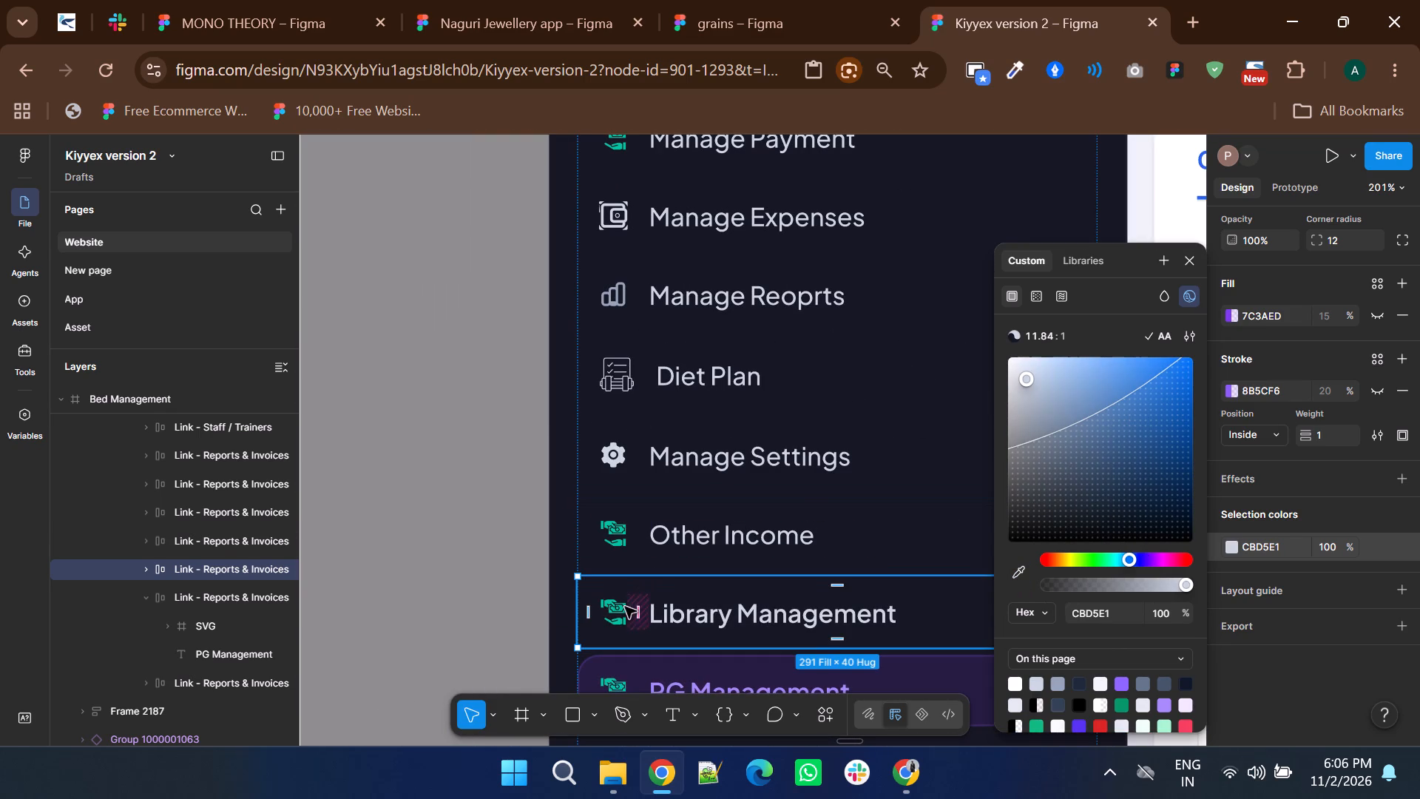
left_click(460, 525)
Examine the whole Bed Management frame with its edited sidebar alongside the neighbouring screens.
scroll(460, 525, "down", 2, "ctrl")
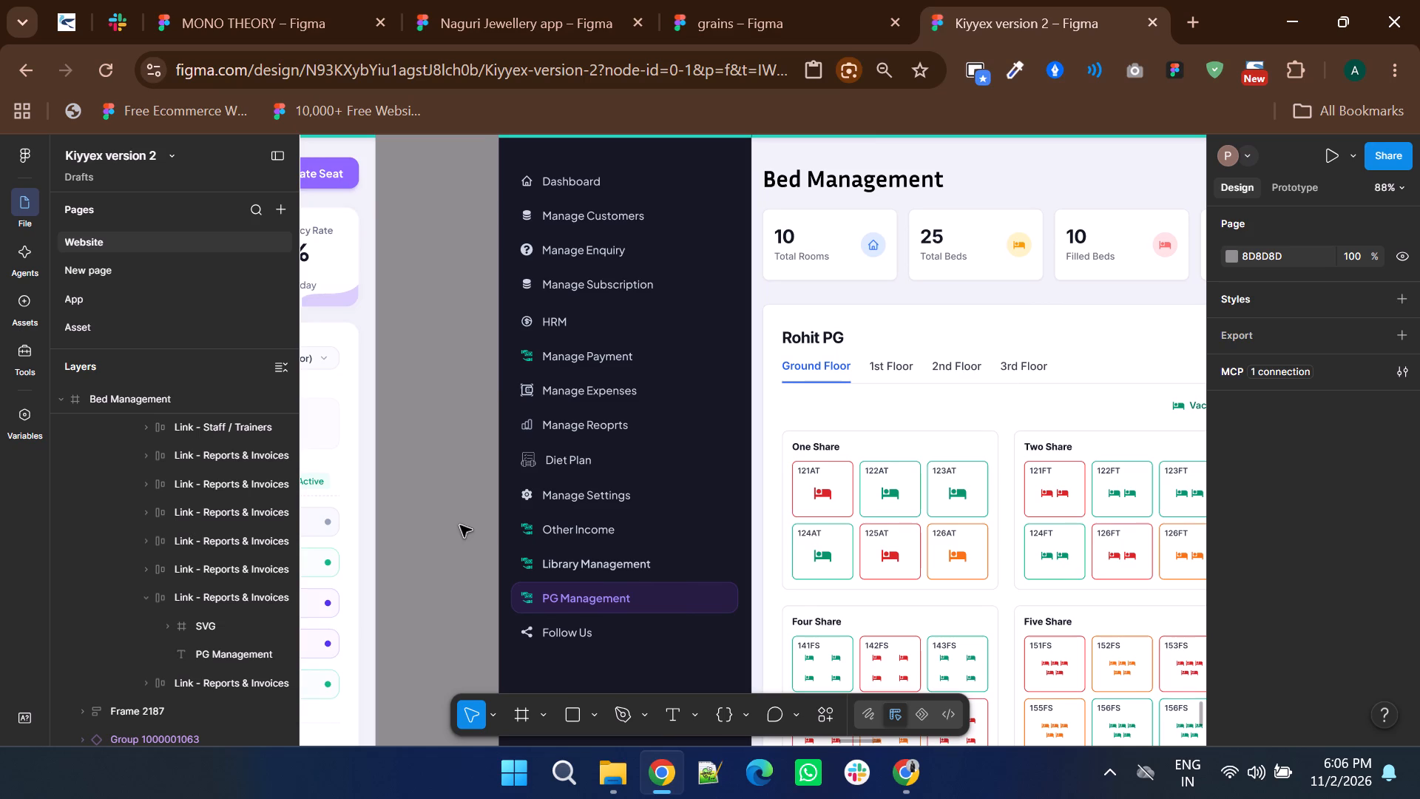
scroll(460, 525, "down", 1, "ctrl")
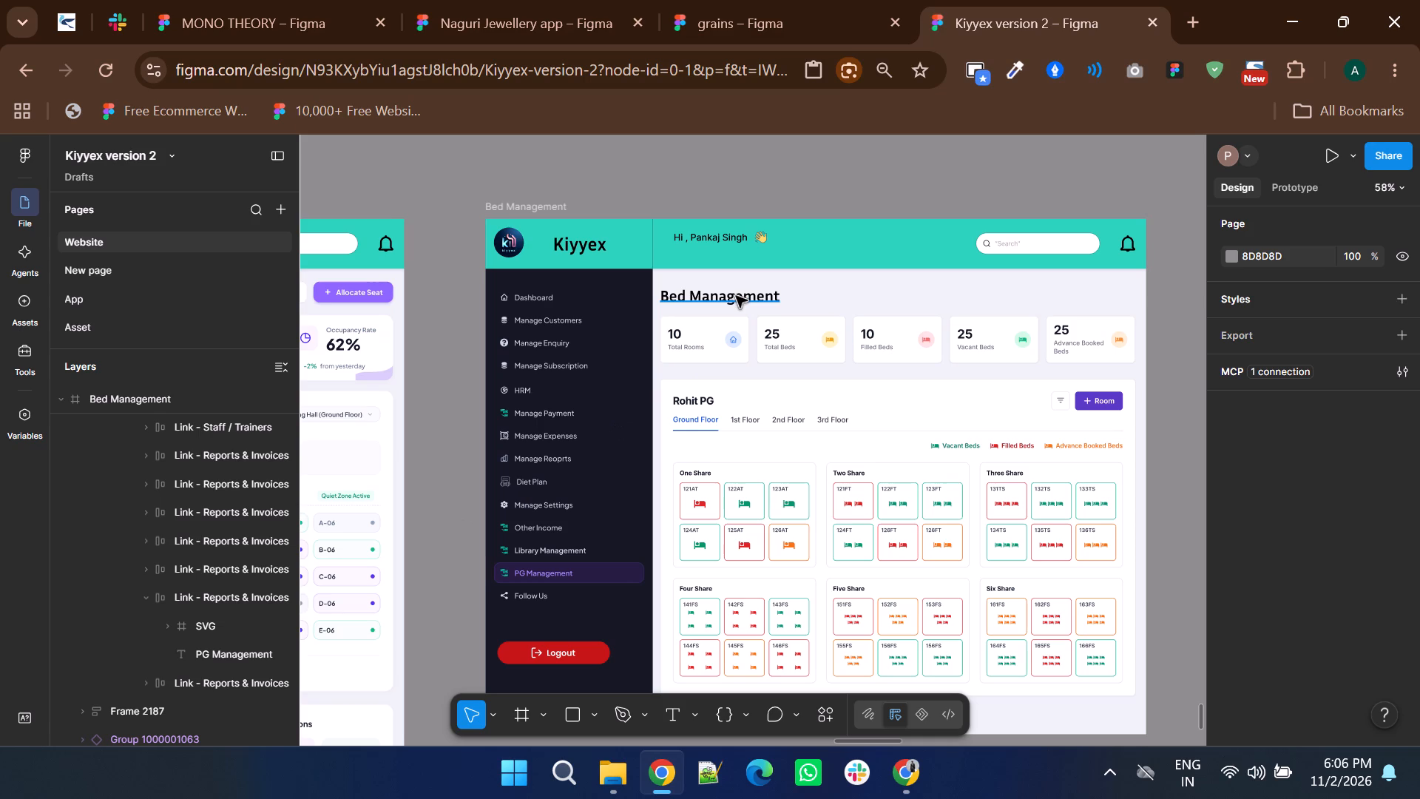
scroll(736, 296, "down", 1, "shift")
scroll(762, 402, "down", 1, "ctrl")
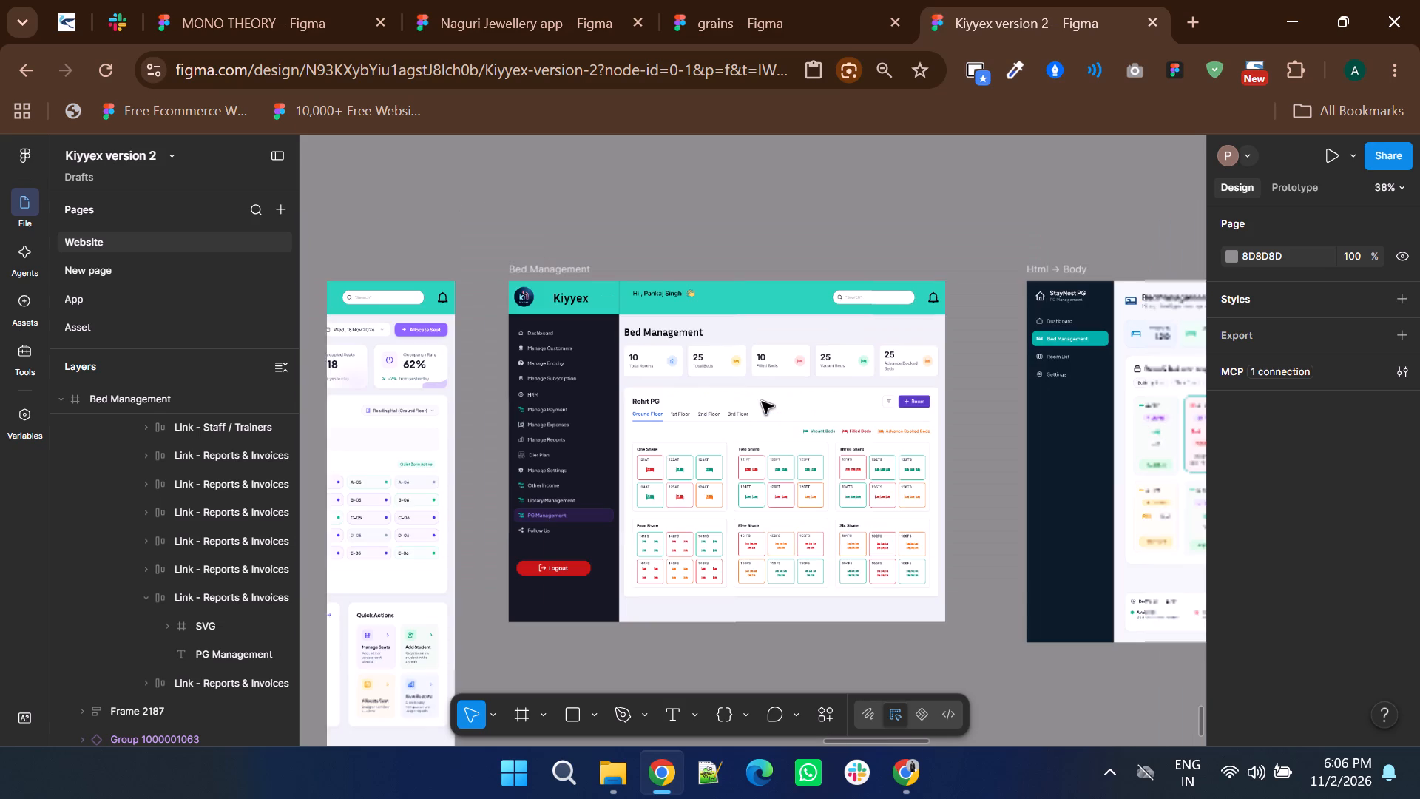
scroll(762, 402, "down", 1, "shift")
scroll(762, 402, "up", 1, "shift")
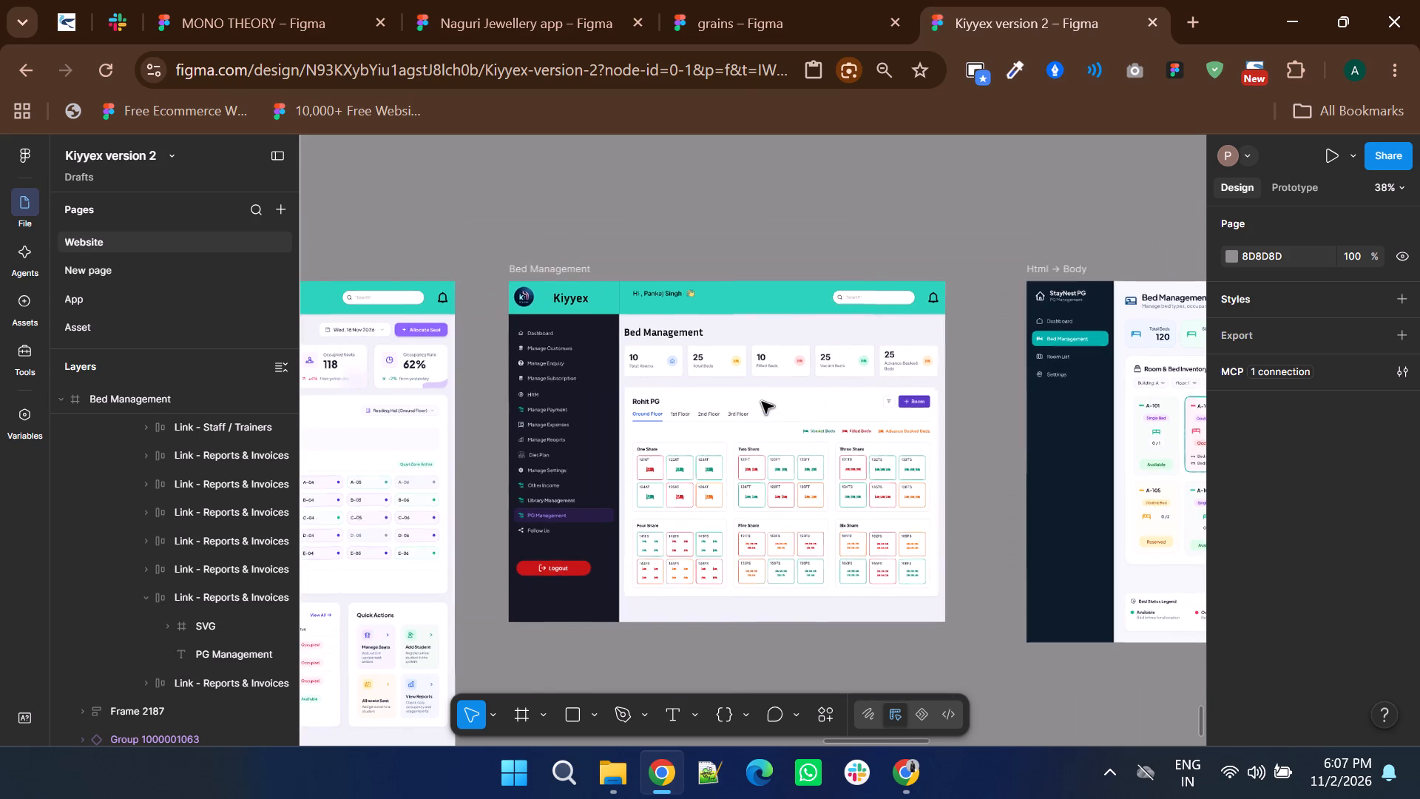
scroll(762, 402, "down", 1, "shift")
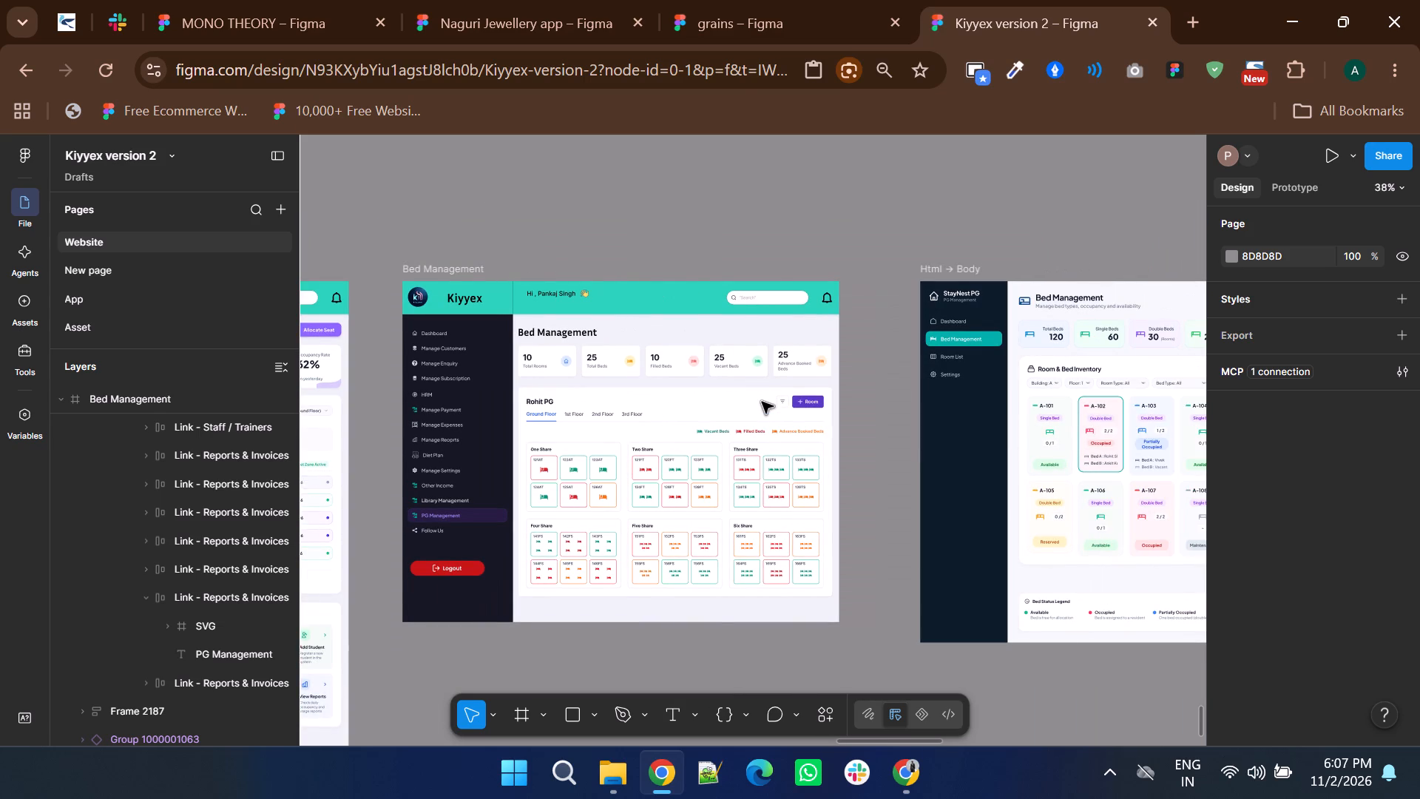
Set the highlighted sidebar item's label to "Bed Management", with a single space between the words.
scroll(762, 402, "up", 2, "shift")
scroll(666, 521, "up", 4, "ctrl")
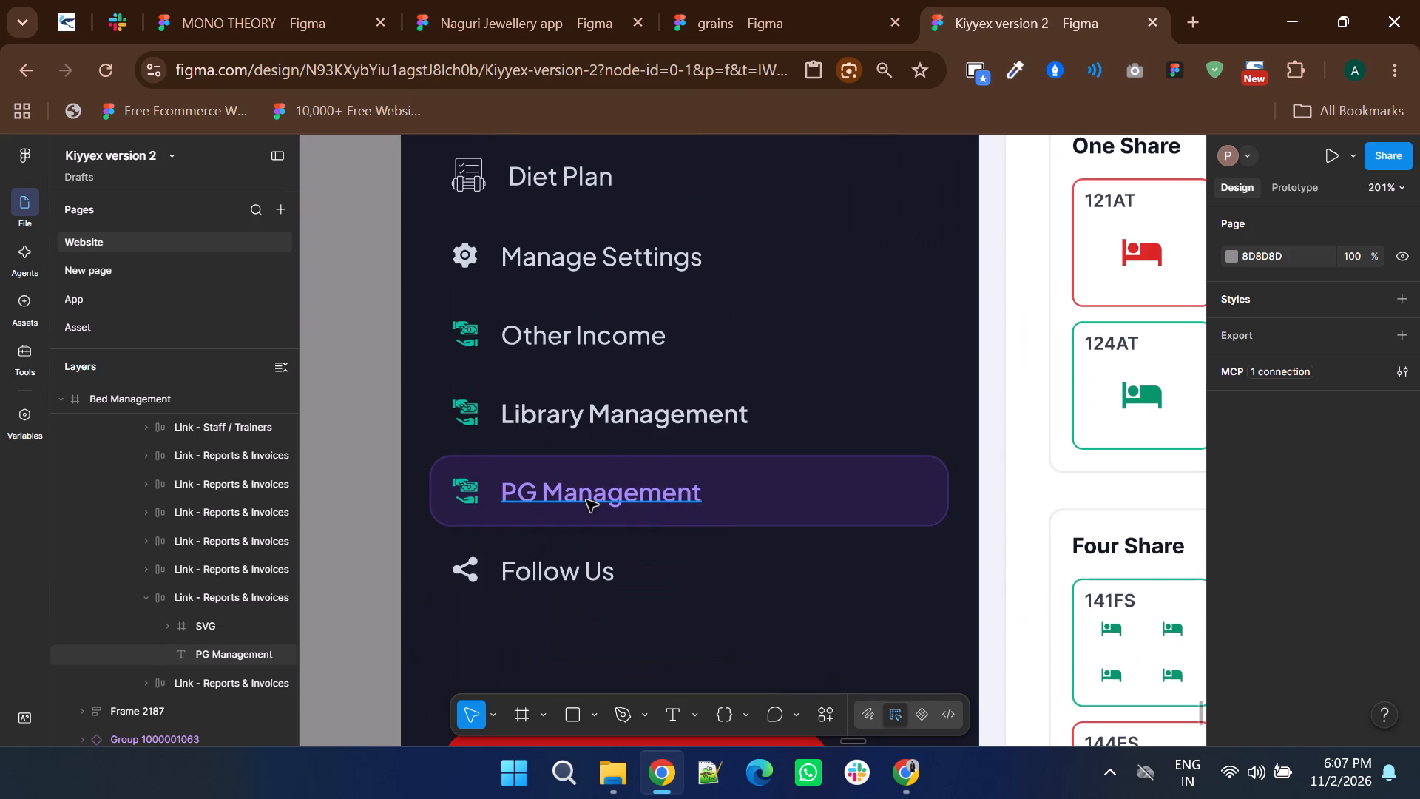
double_click(586, 500, "ctrl")
left_click_drag(538, 489, 497, 502)
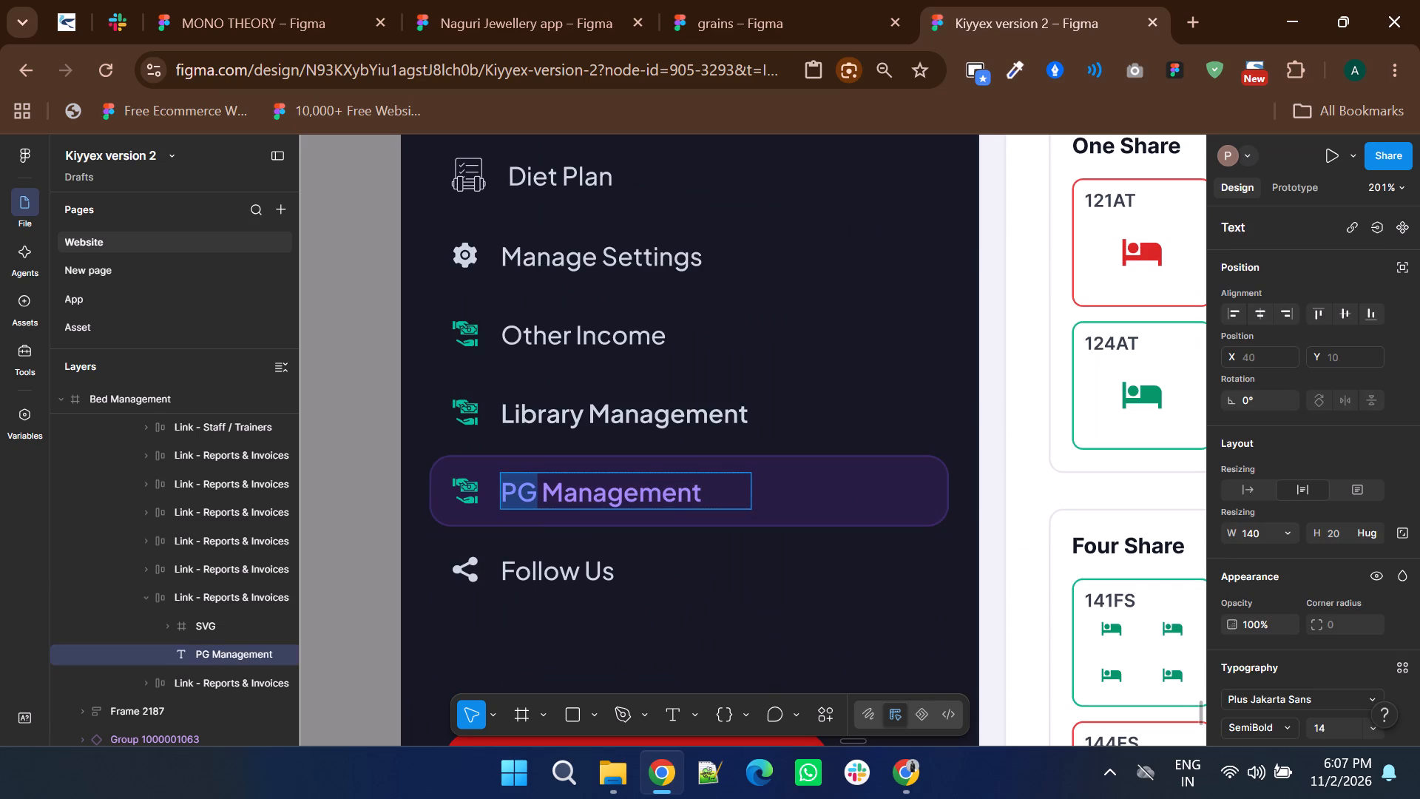
type("BE")
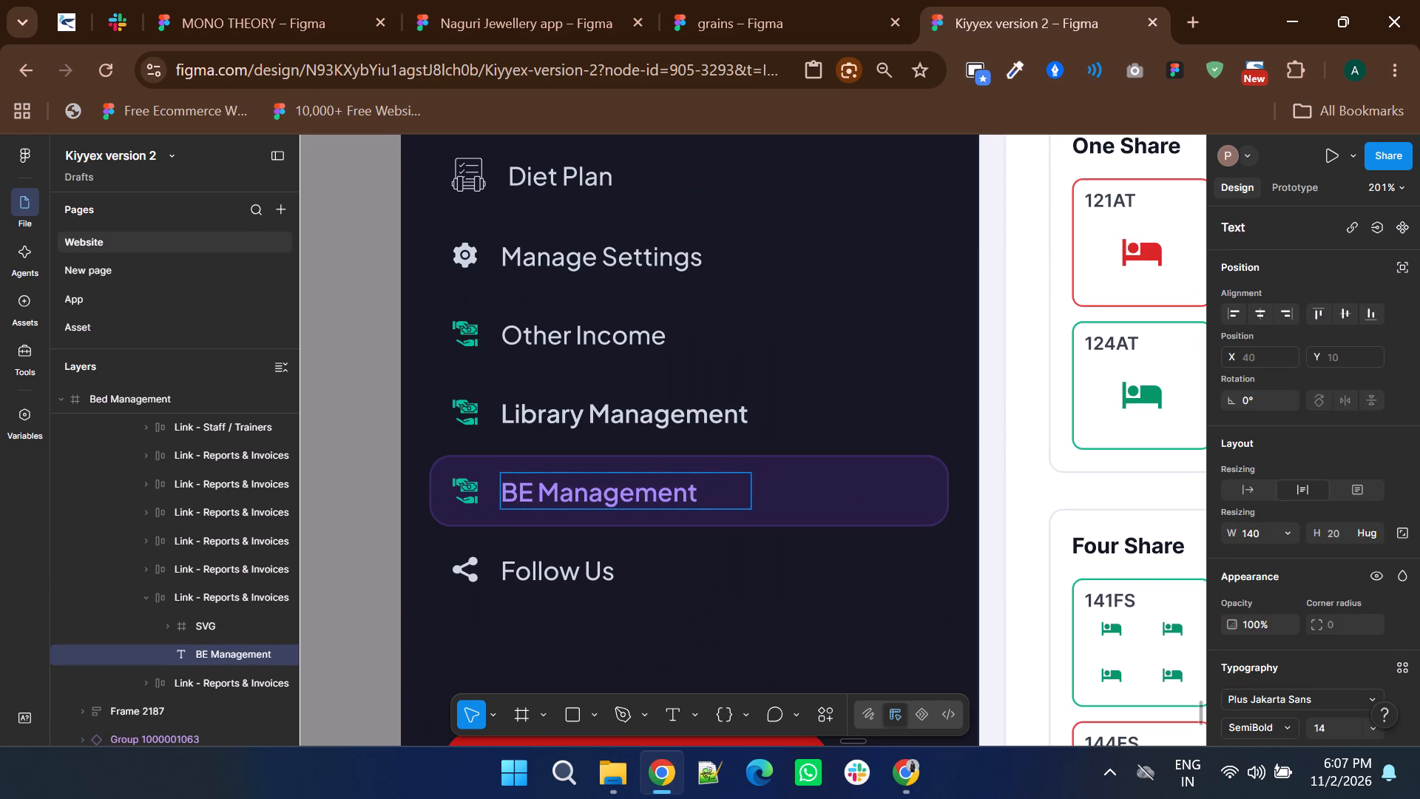
key("d")
key("BackSpace")
key("BackSpace")
type("ed")
key("space")
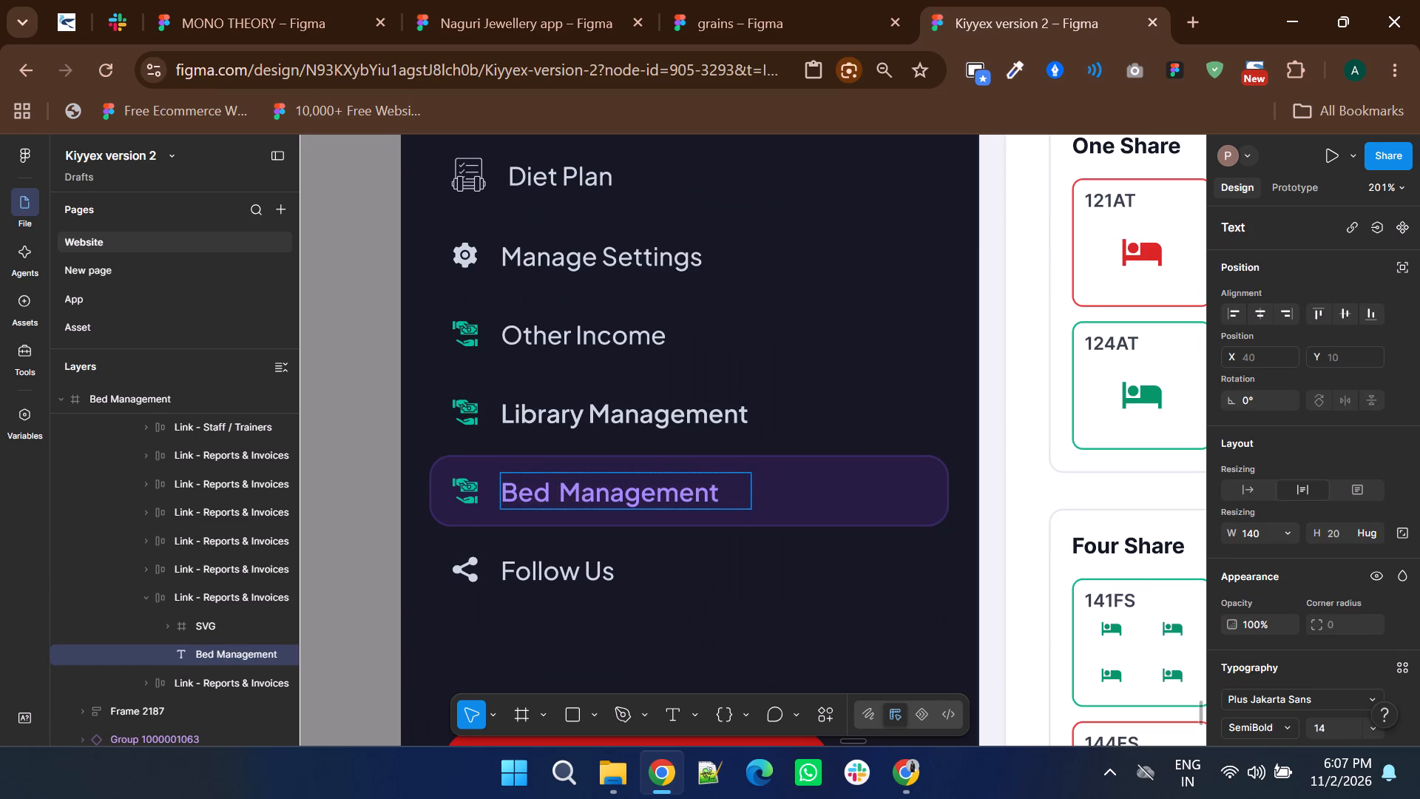
scroll(591, 559, "down", 2, "ctrl")
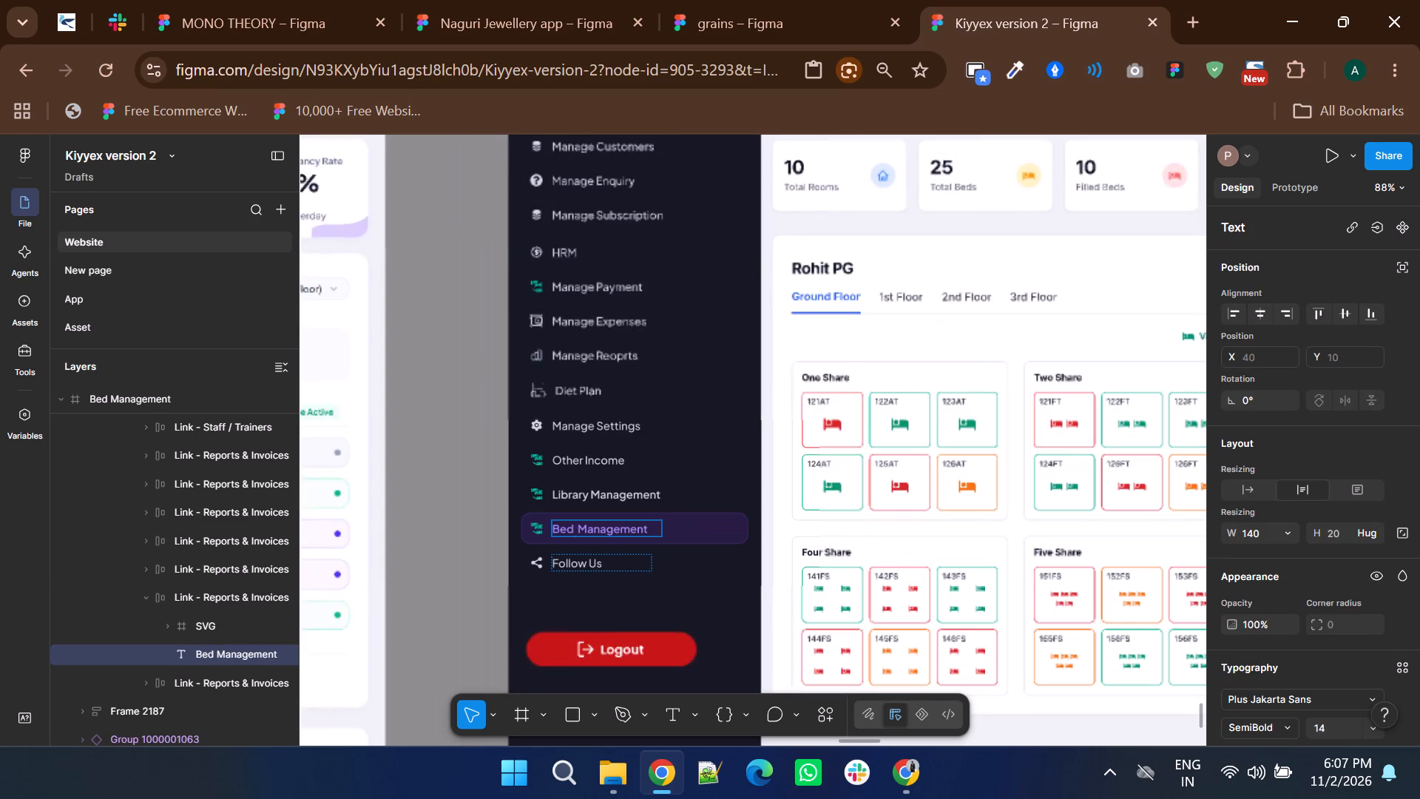
key("BackSpace")
left_click(429, 569)
left_click(429, 569)
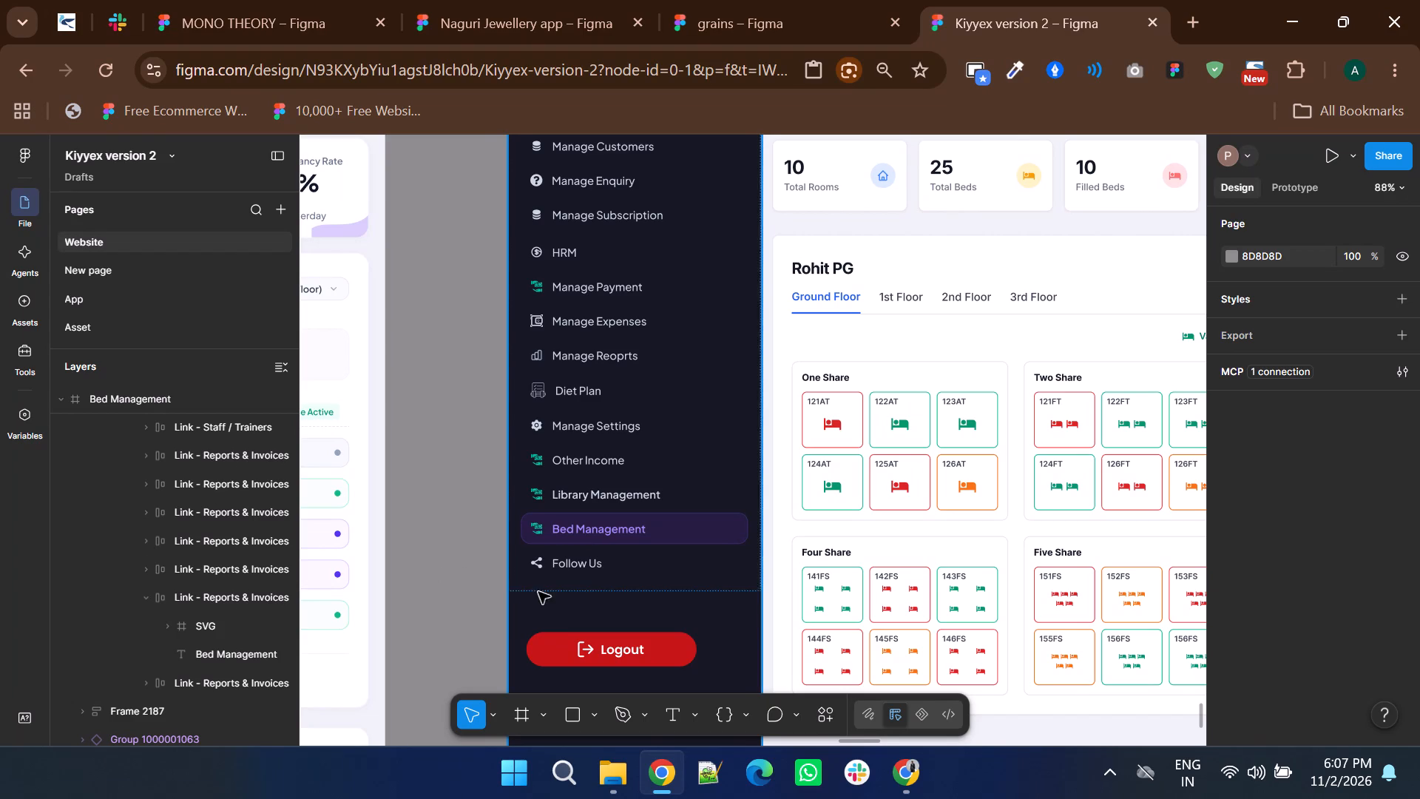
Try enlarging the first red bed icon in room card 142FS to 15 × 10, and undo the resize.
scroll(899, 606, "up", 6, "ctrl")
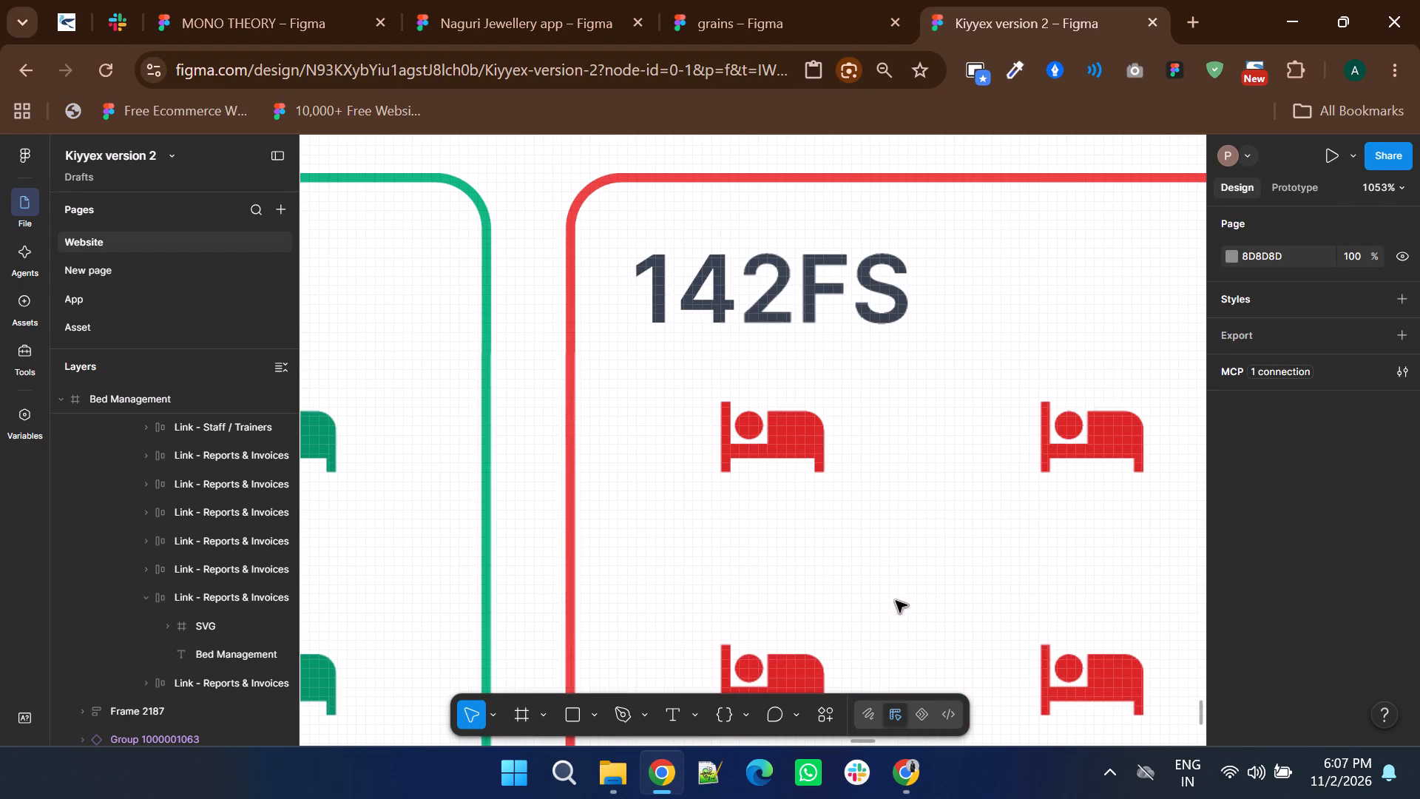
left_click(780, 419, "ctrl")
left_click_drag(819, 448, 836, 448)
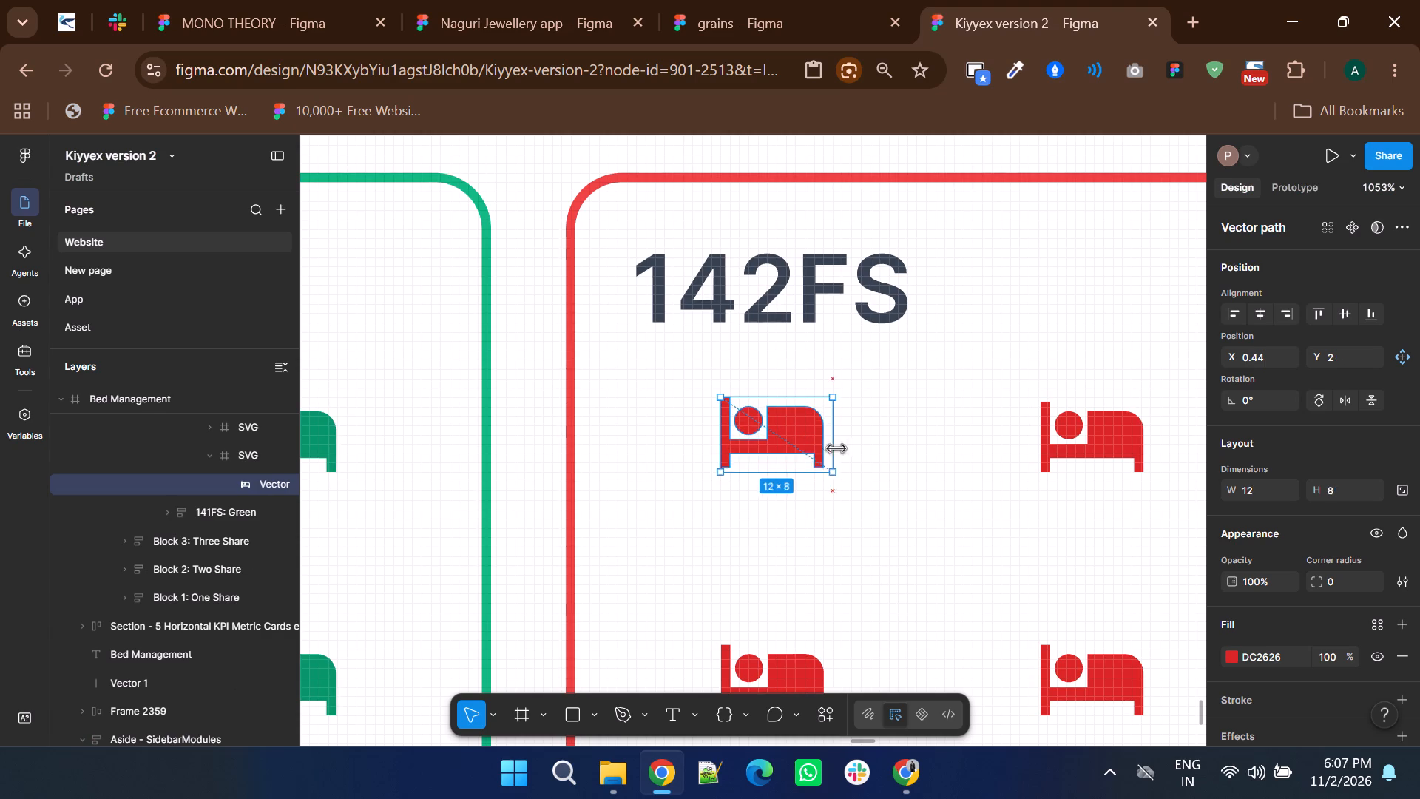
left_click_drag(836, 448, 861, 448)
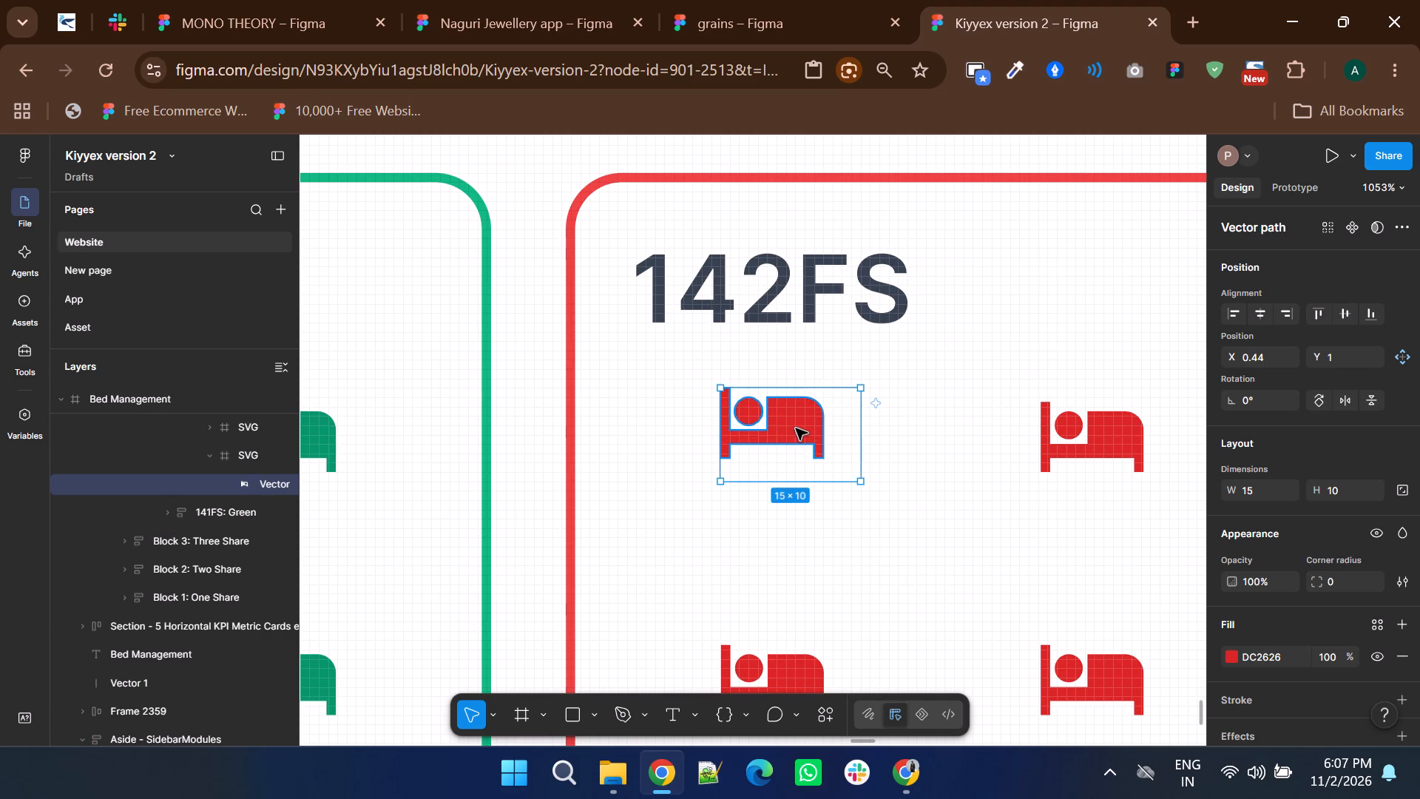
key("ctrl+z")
Scale all vector points of the first red bed icon in room card 142FS to 19.44 × 13.26.
double_click(796, 428)
left_click_drag(673, 391, 893, 530)
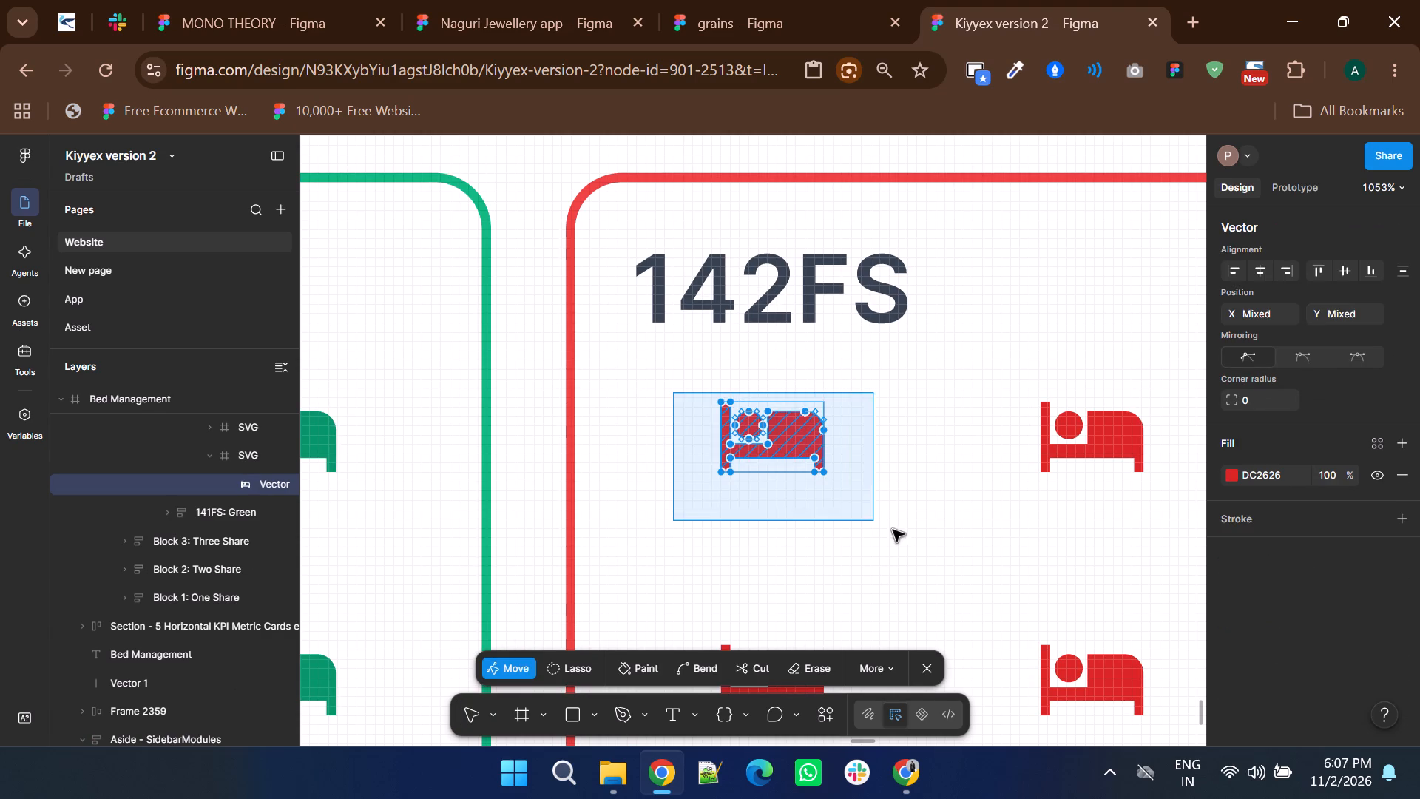
left_click_drag(893, 530, 904, 537)
left_click_drag(828, 462, 902, 486)
double_click(671, 437)
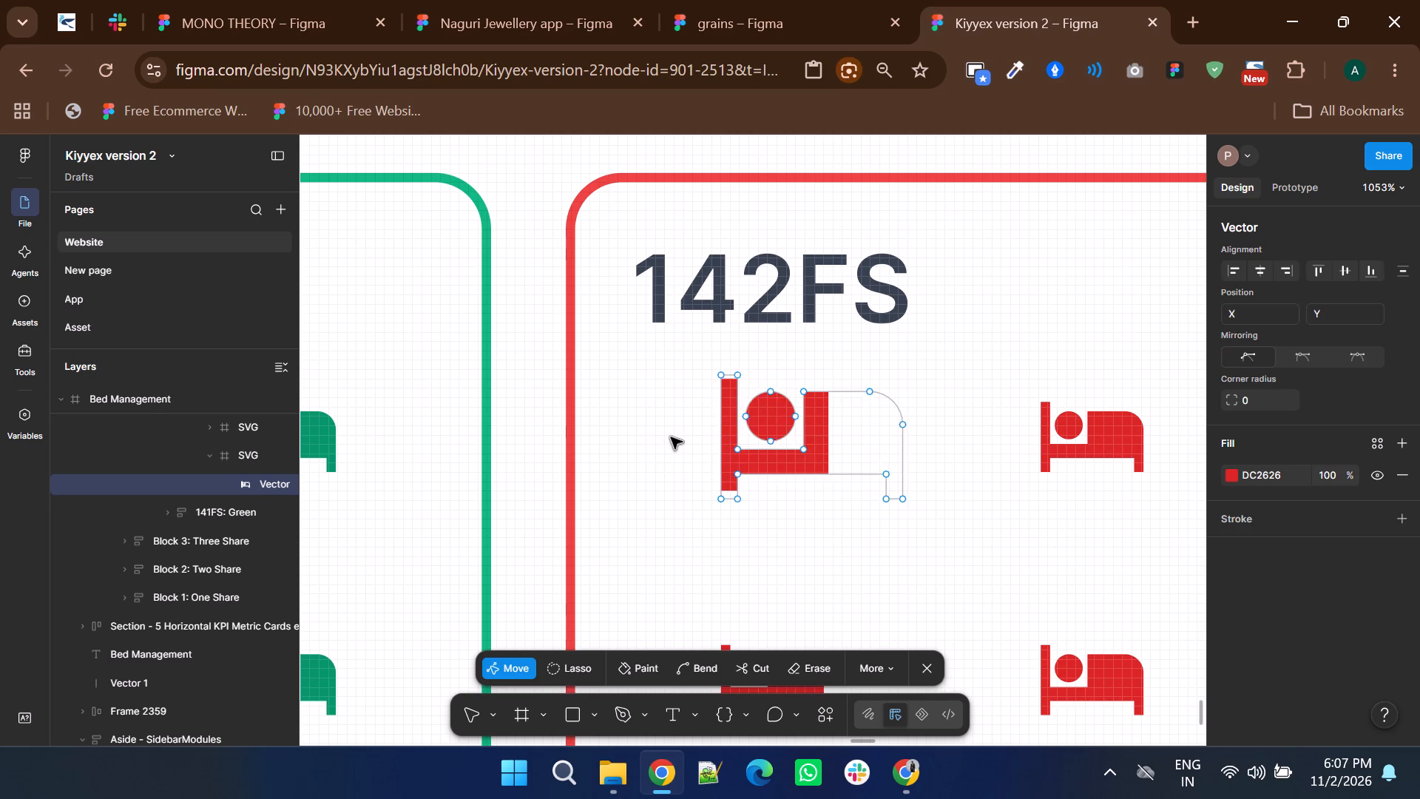
left_click(765, 427)
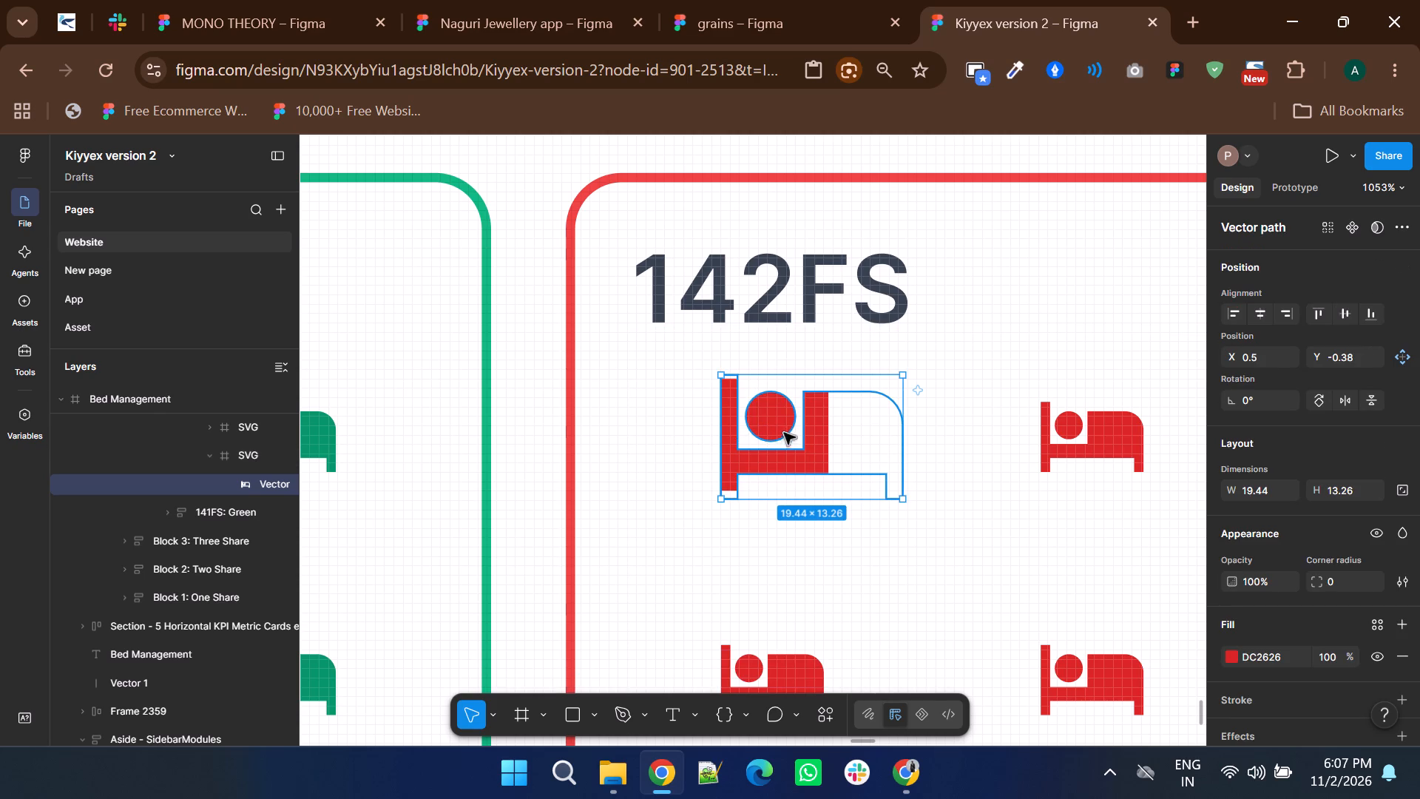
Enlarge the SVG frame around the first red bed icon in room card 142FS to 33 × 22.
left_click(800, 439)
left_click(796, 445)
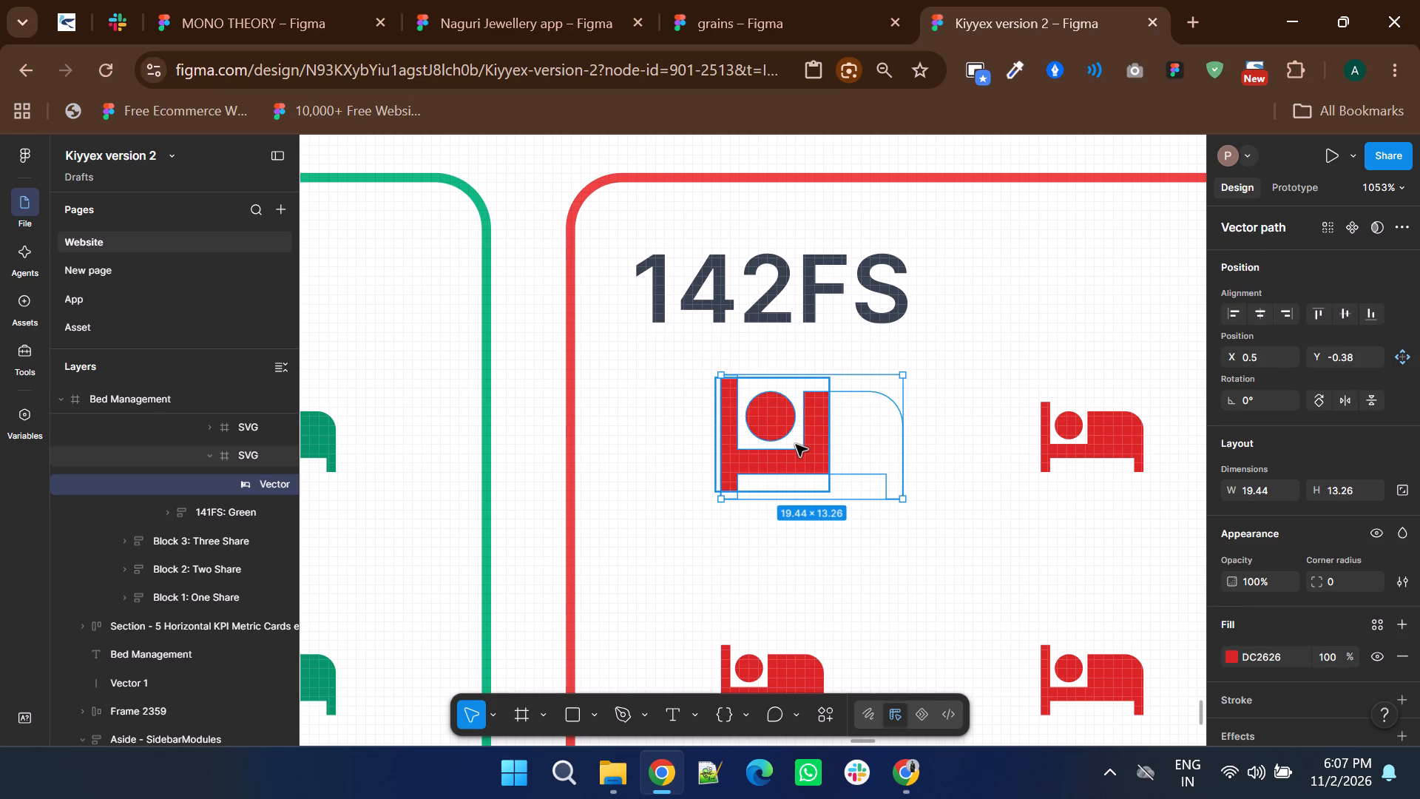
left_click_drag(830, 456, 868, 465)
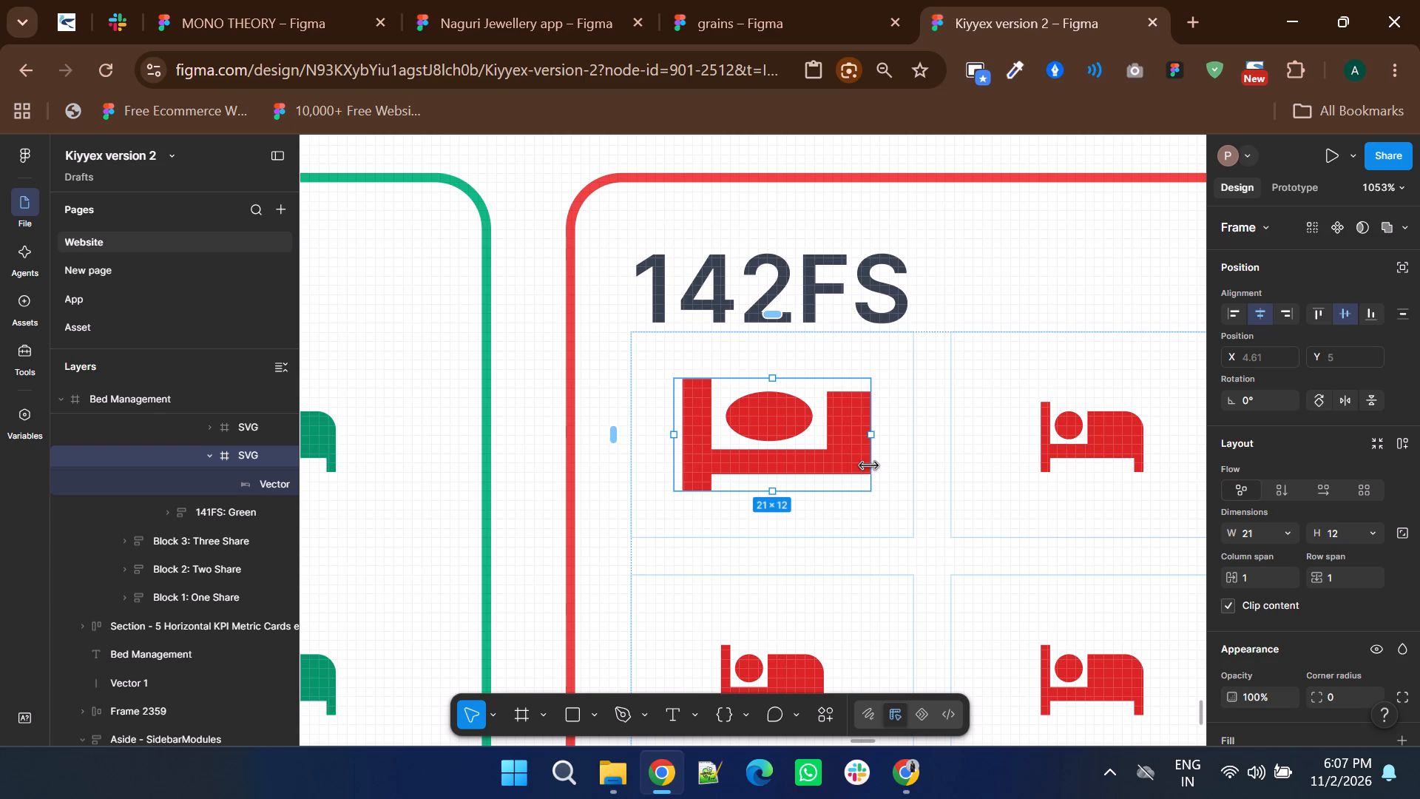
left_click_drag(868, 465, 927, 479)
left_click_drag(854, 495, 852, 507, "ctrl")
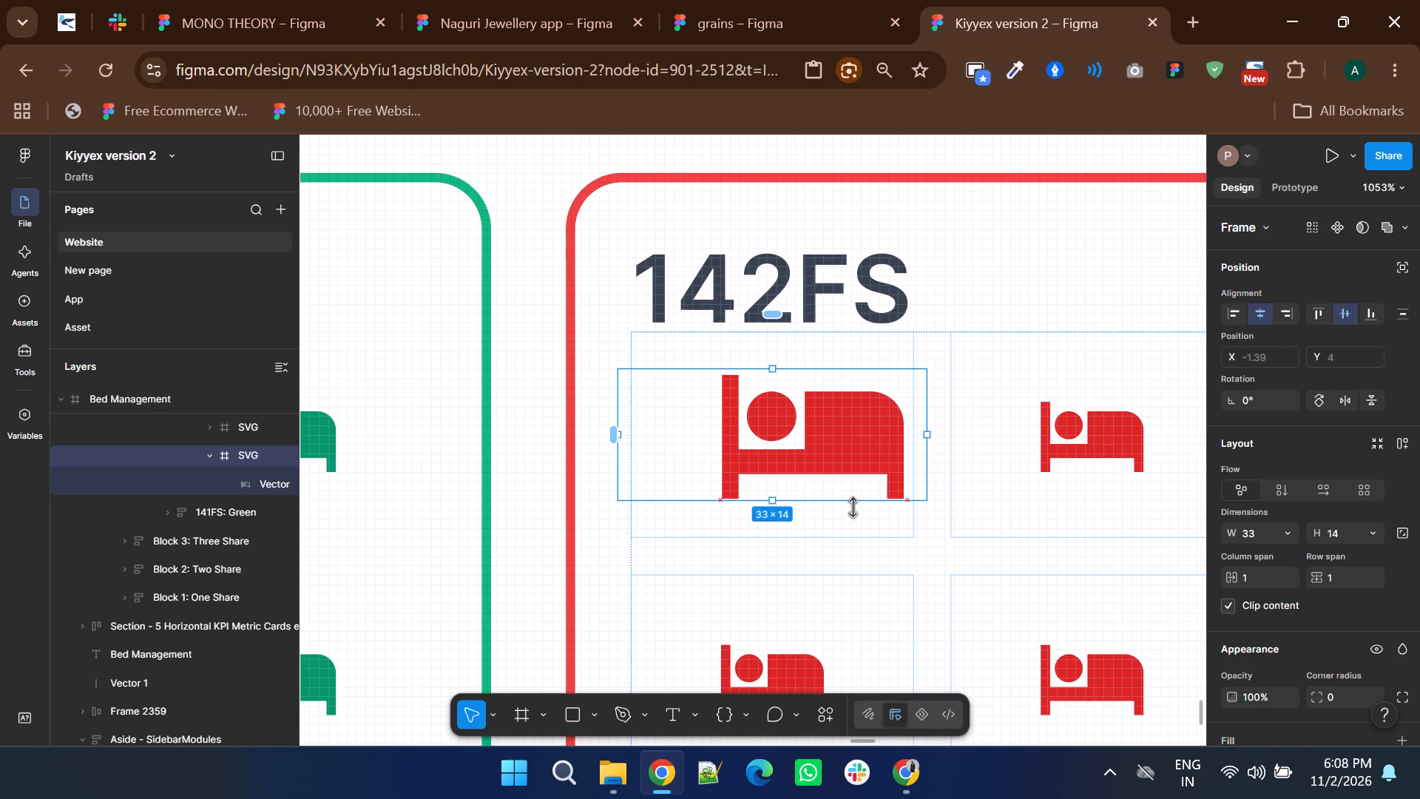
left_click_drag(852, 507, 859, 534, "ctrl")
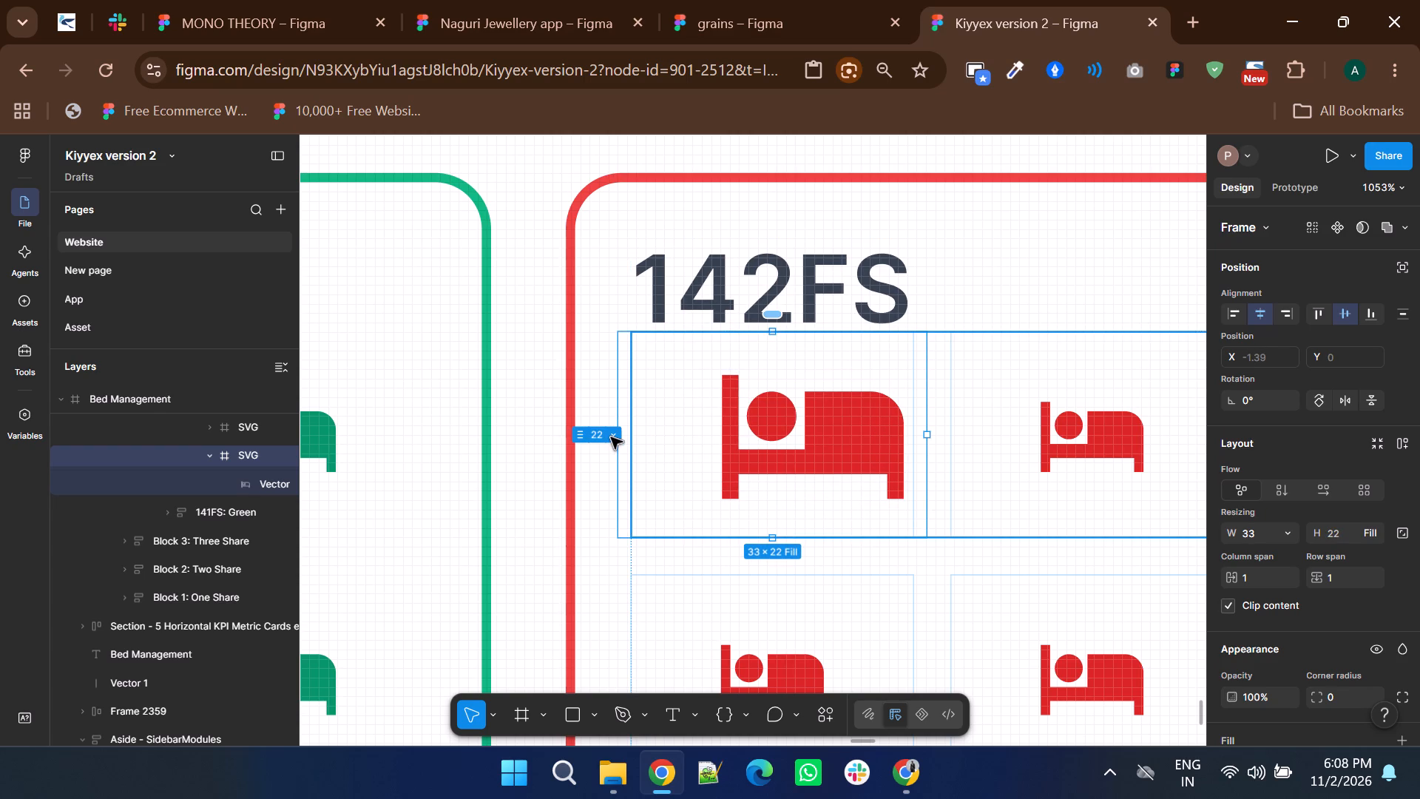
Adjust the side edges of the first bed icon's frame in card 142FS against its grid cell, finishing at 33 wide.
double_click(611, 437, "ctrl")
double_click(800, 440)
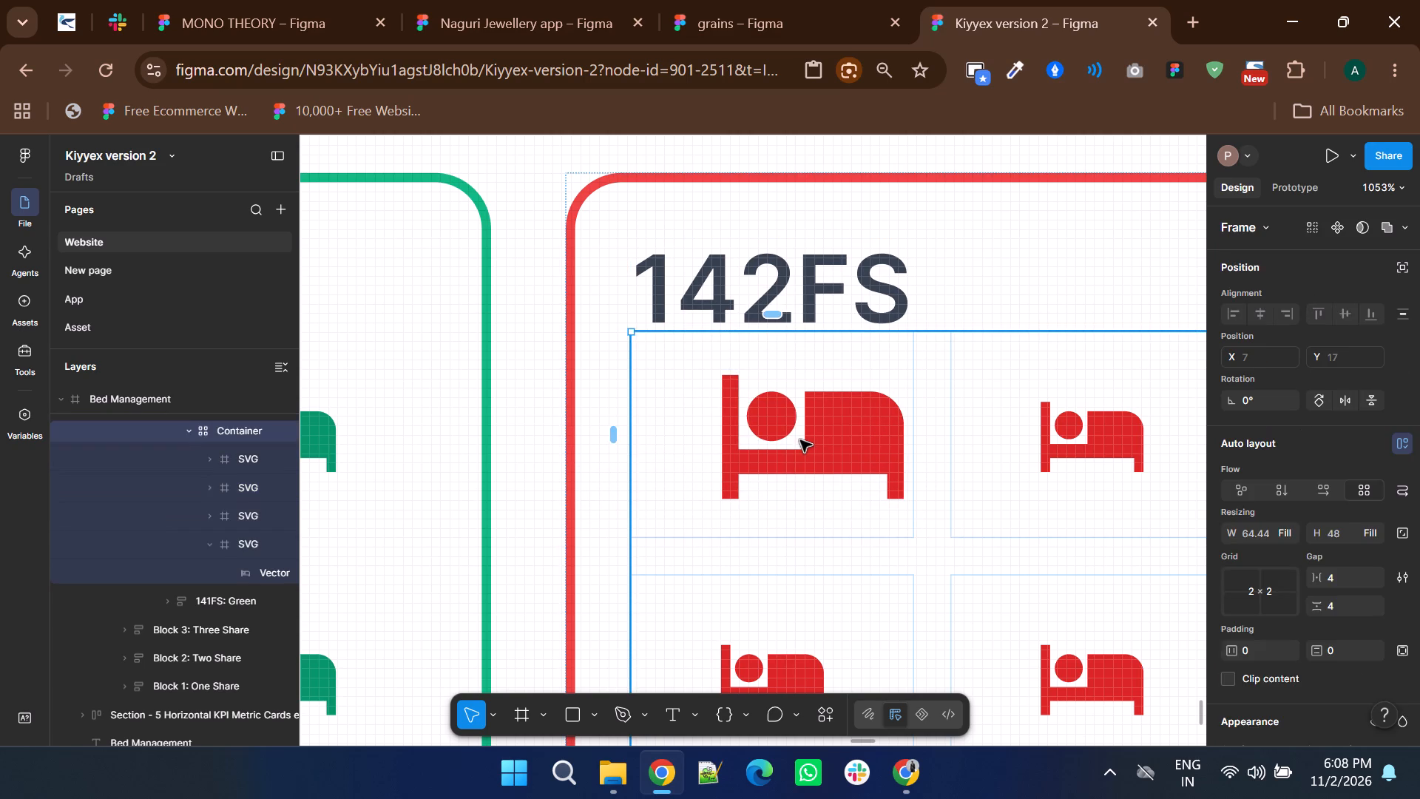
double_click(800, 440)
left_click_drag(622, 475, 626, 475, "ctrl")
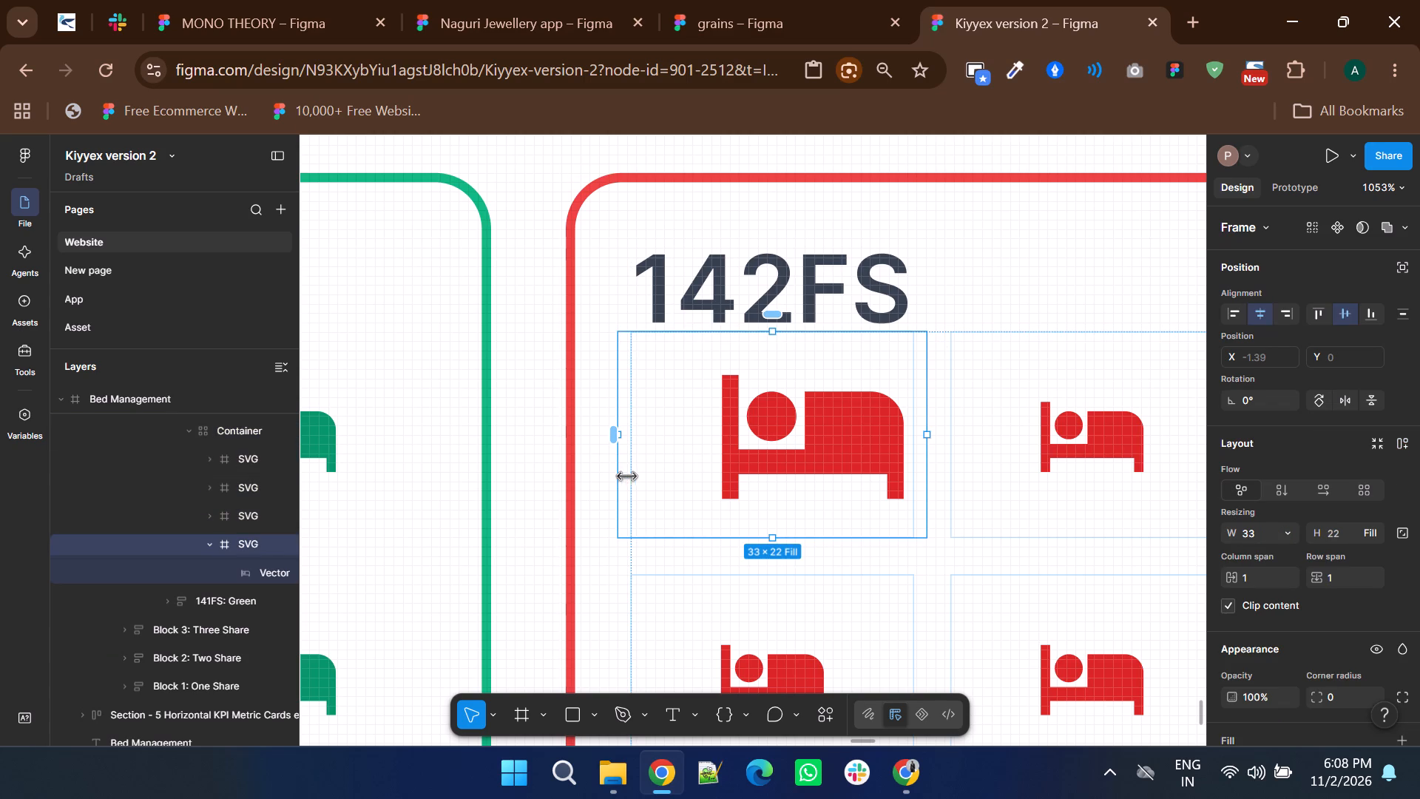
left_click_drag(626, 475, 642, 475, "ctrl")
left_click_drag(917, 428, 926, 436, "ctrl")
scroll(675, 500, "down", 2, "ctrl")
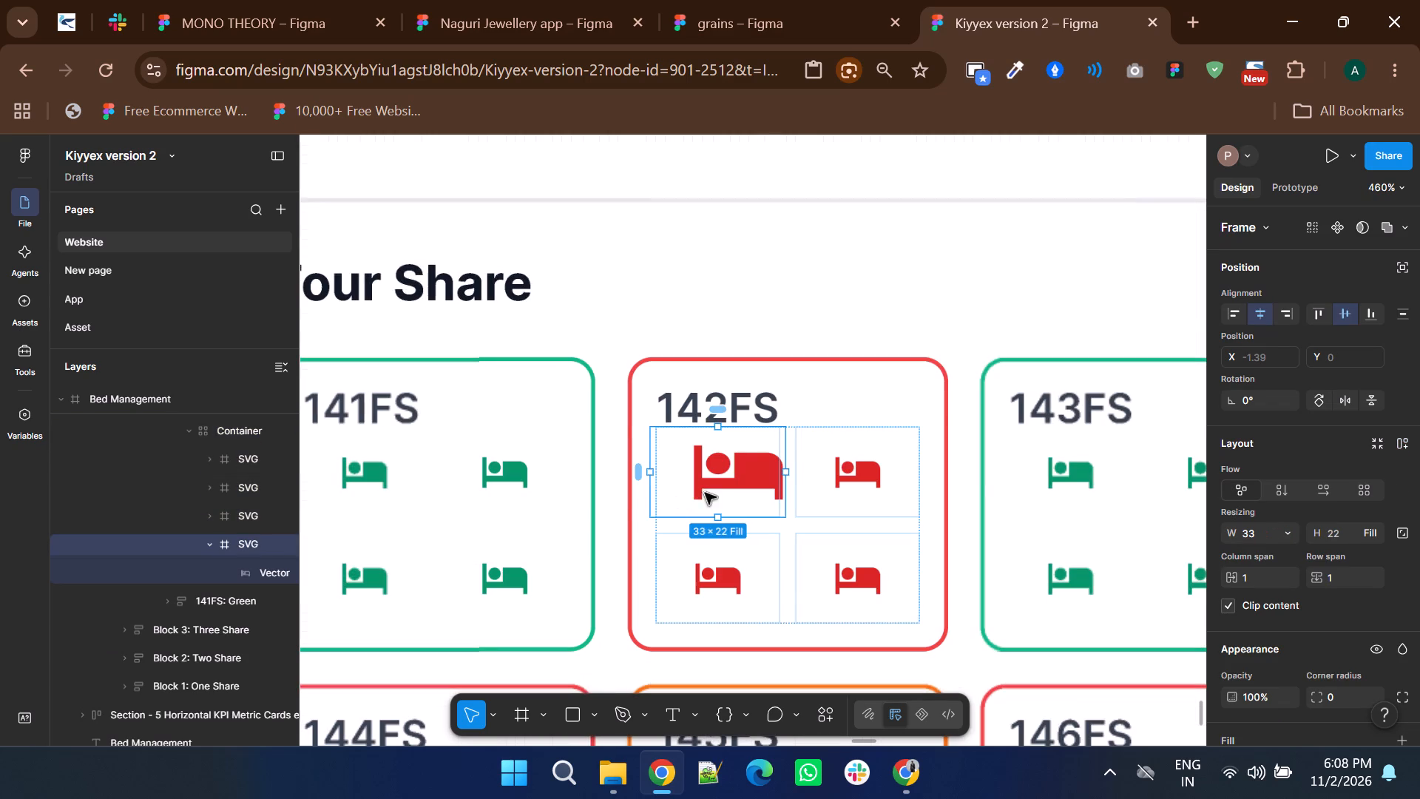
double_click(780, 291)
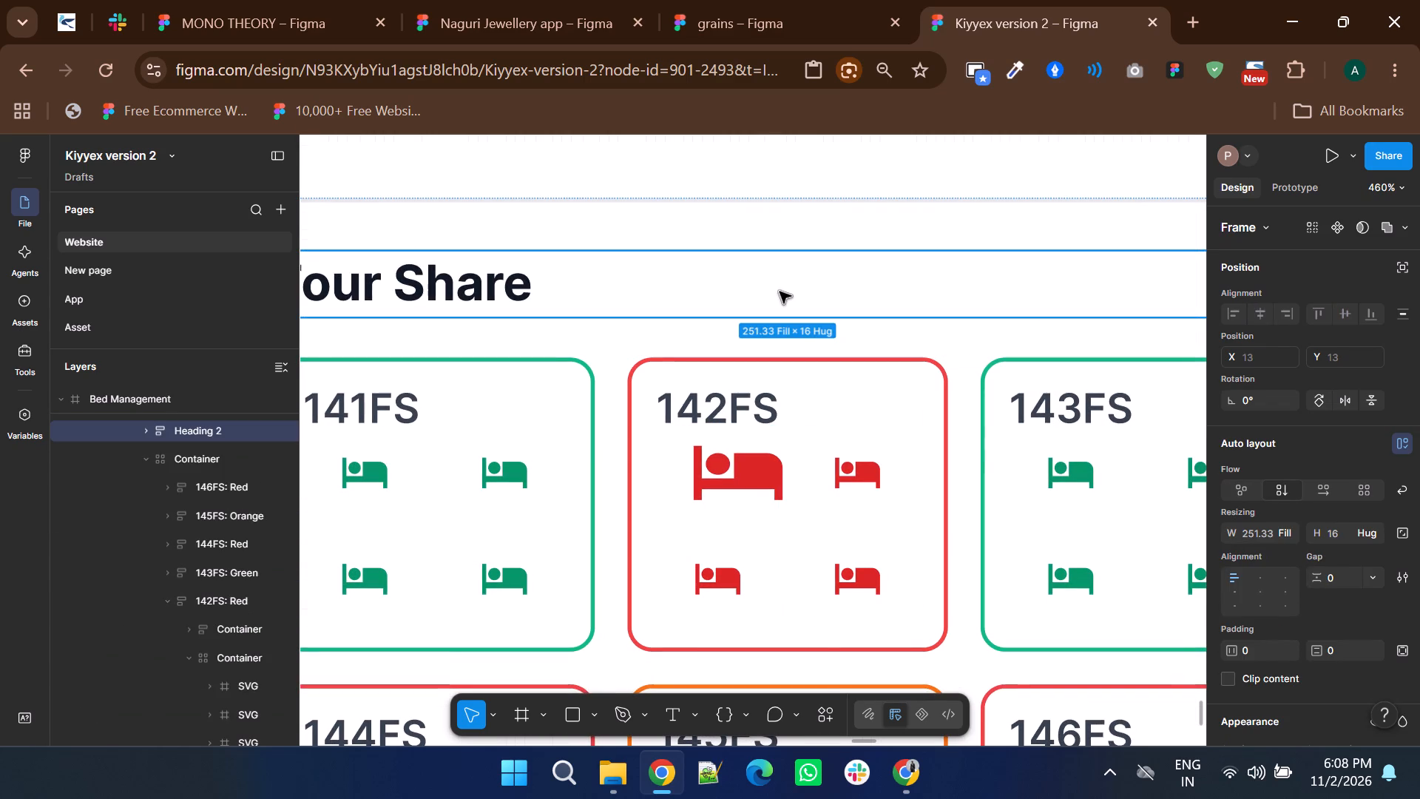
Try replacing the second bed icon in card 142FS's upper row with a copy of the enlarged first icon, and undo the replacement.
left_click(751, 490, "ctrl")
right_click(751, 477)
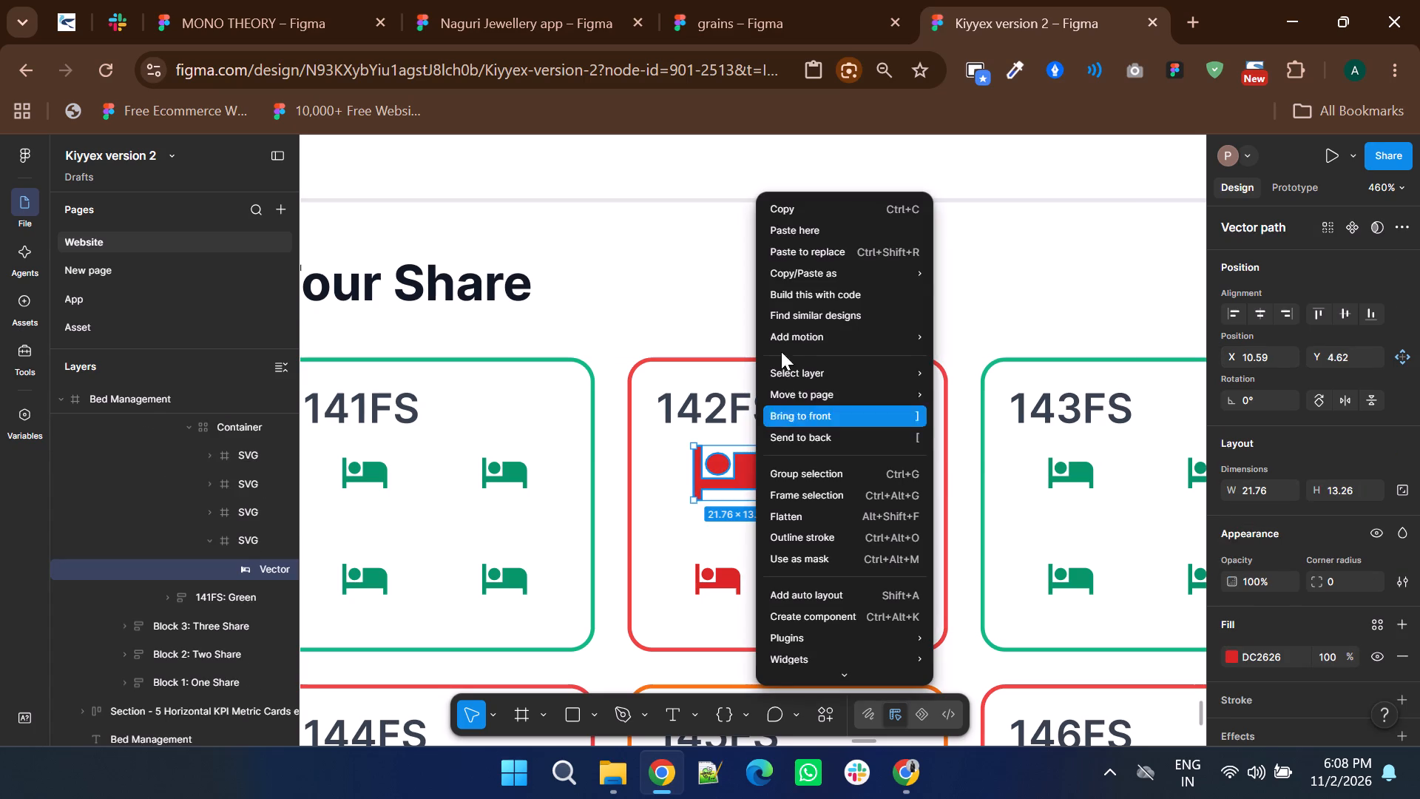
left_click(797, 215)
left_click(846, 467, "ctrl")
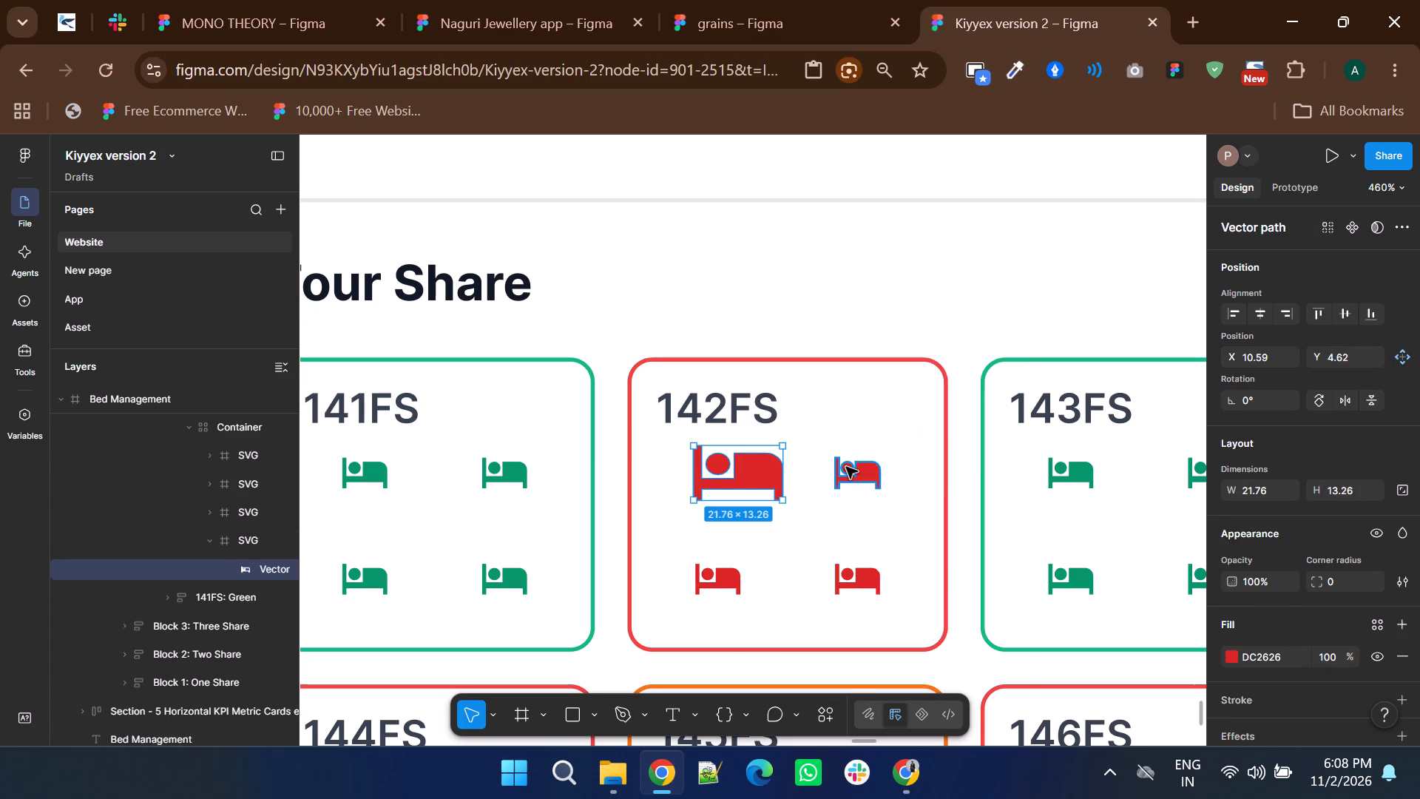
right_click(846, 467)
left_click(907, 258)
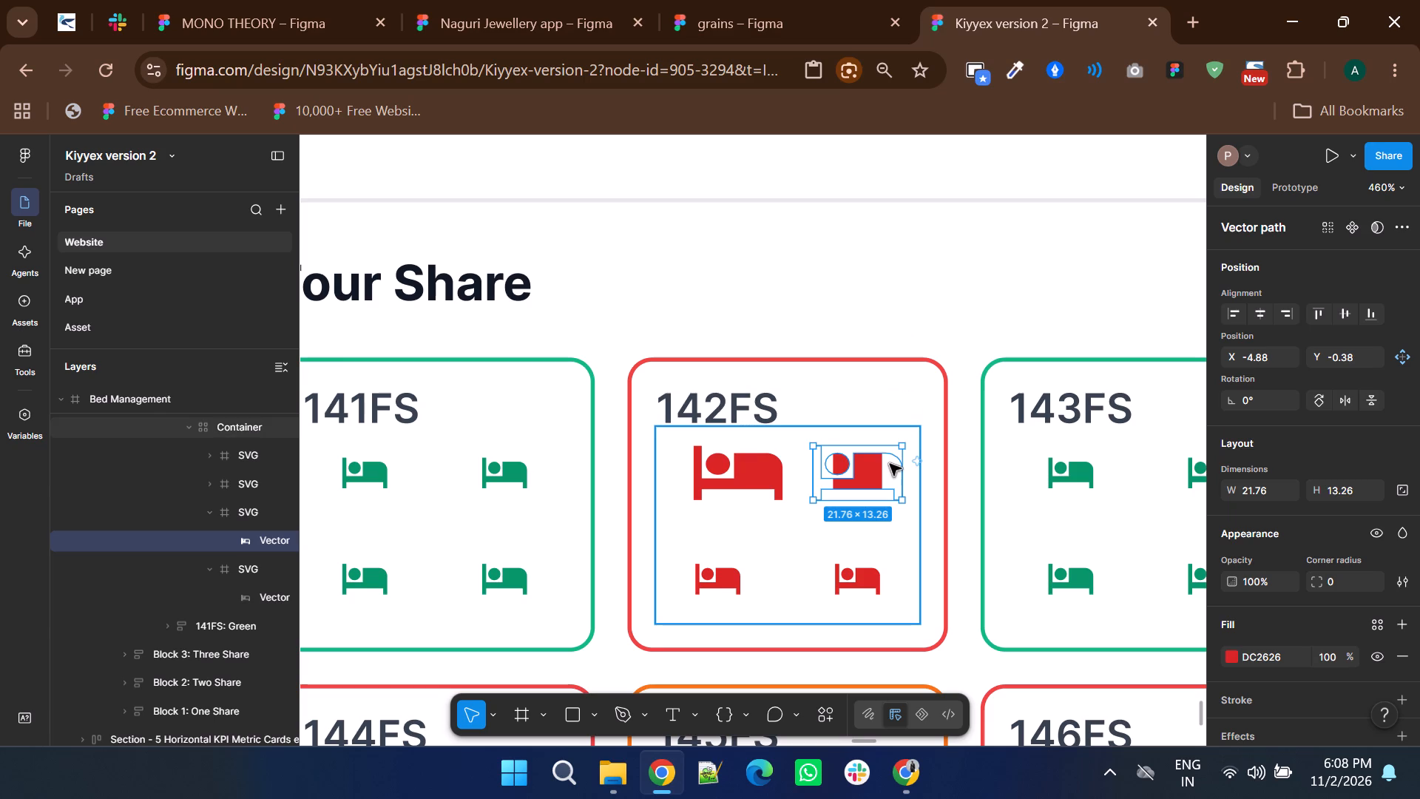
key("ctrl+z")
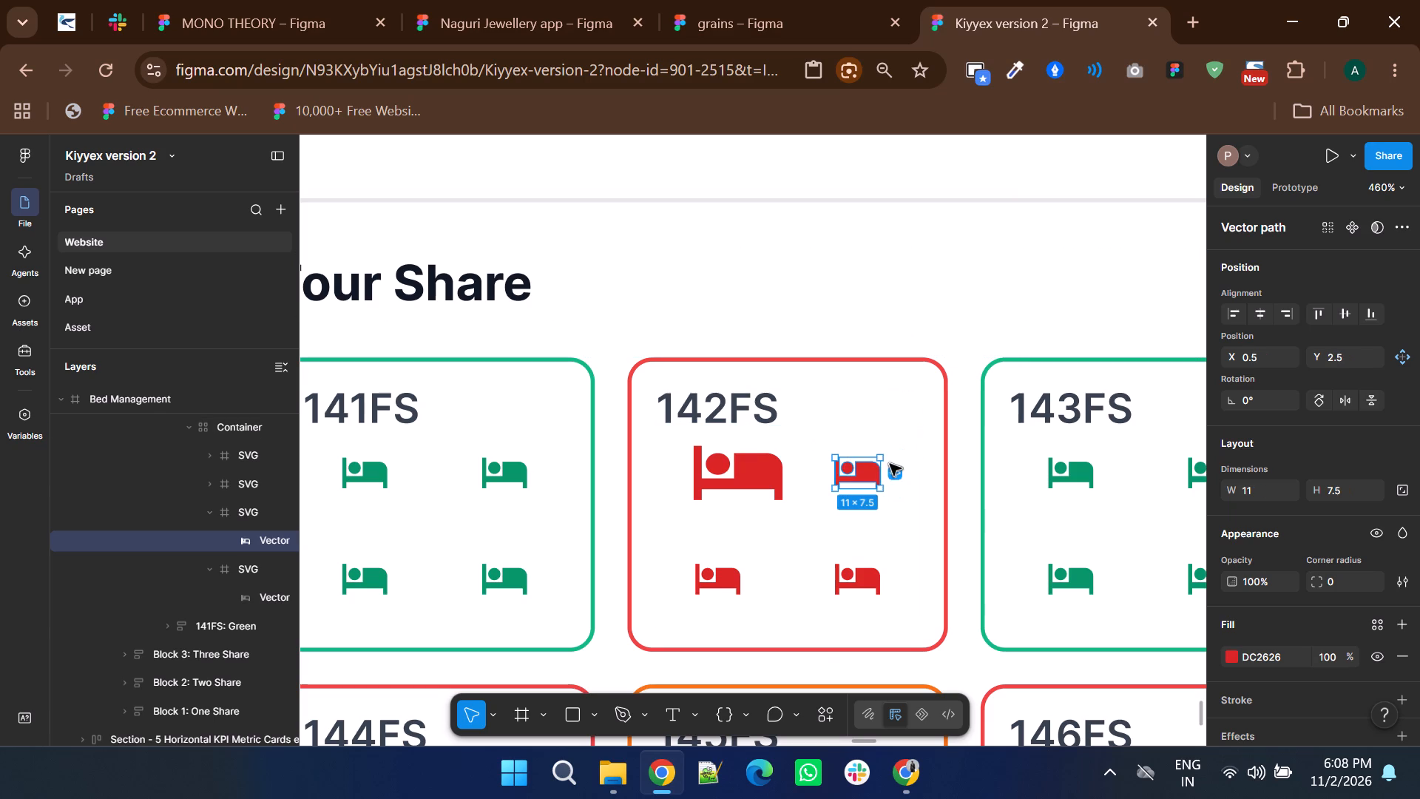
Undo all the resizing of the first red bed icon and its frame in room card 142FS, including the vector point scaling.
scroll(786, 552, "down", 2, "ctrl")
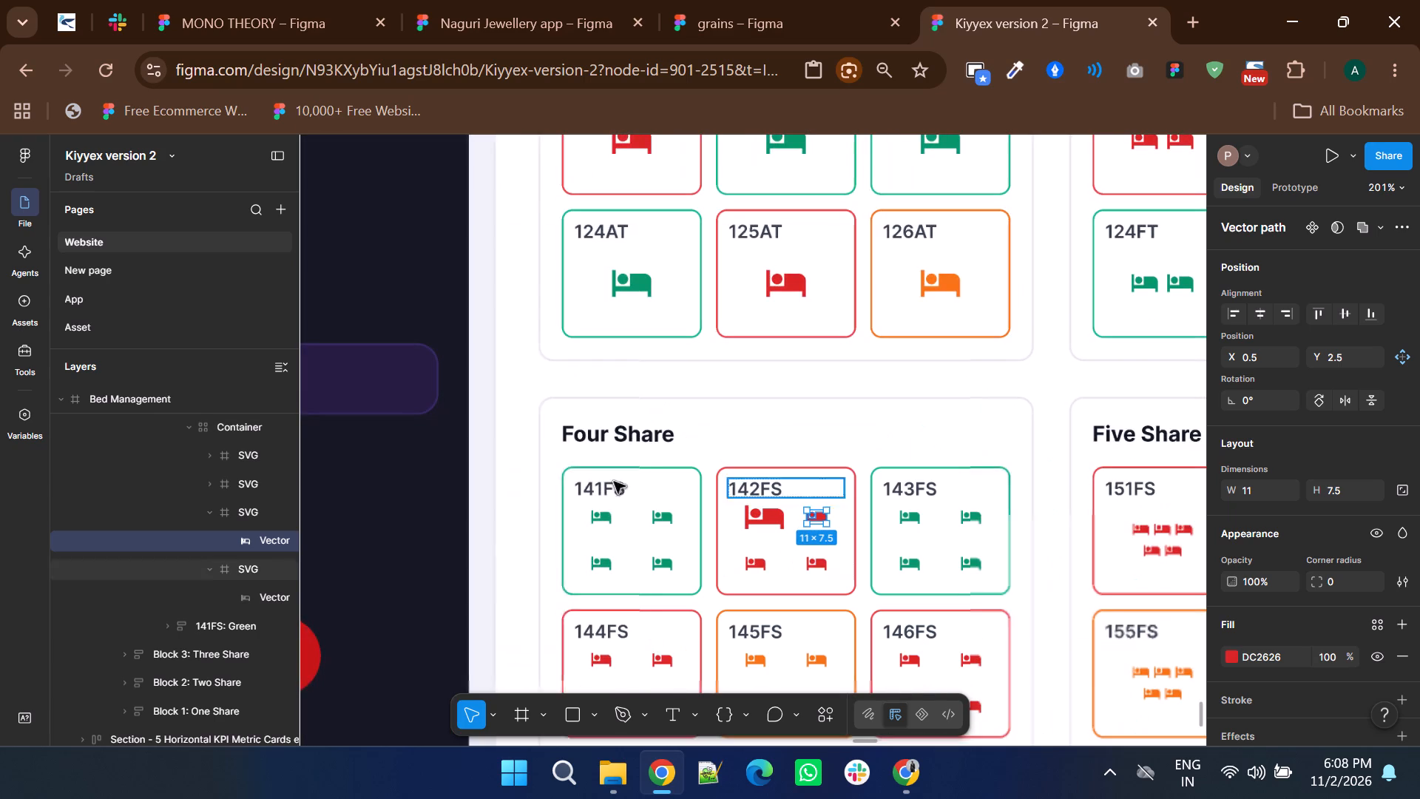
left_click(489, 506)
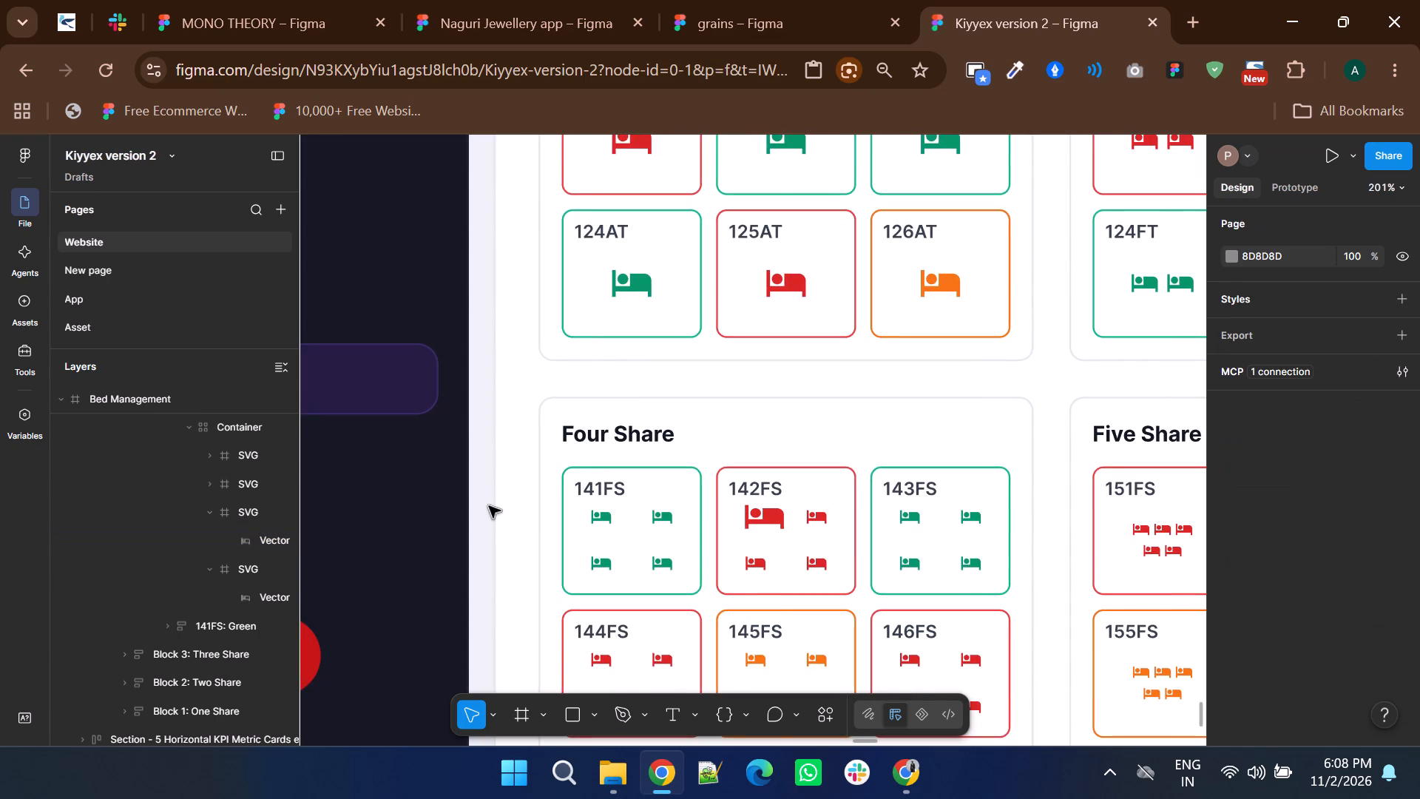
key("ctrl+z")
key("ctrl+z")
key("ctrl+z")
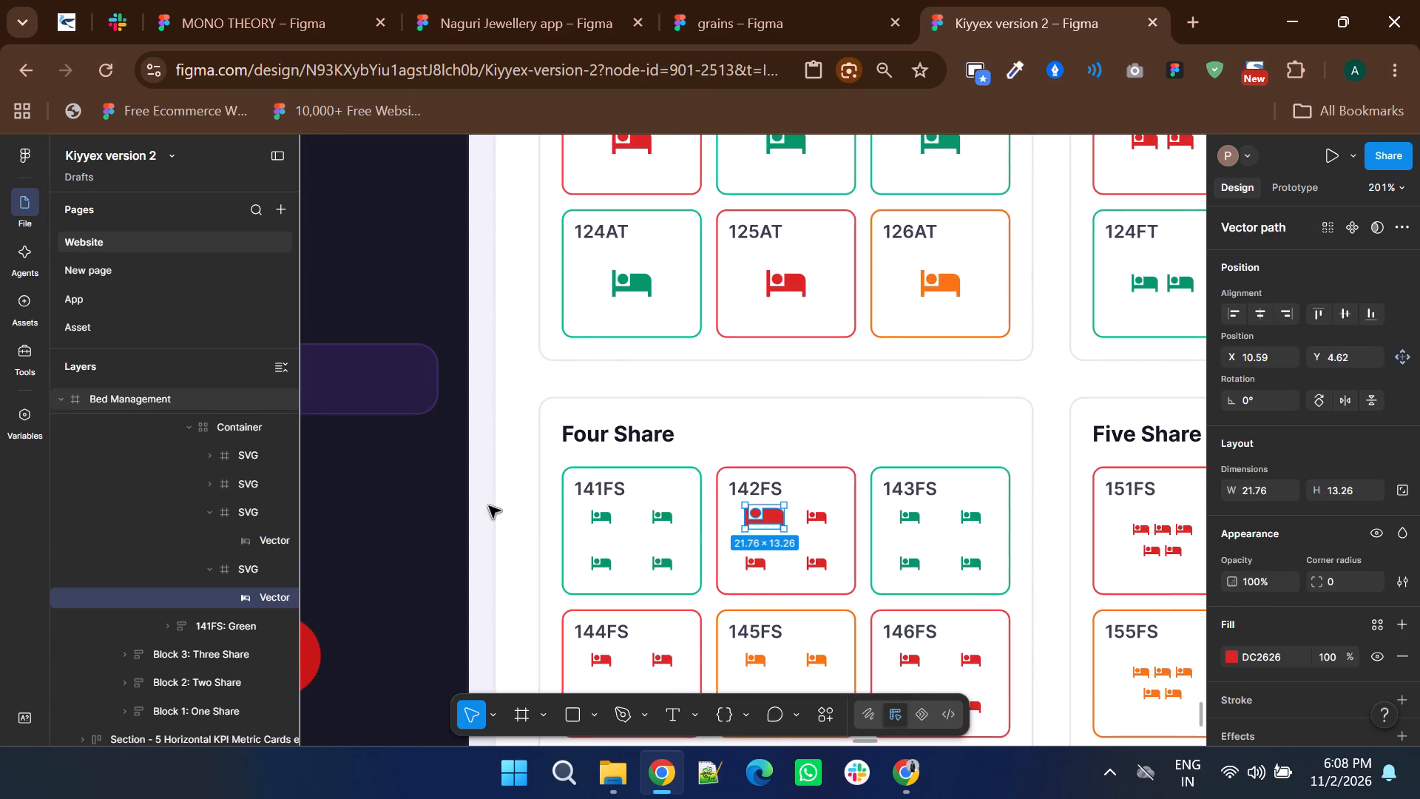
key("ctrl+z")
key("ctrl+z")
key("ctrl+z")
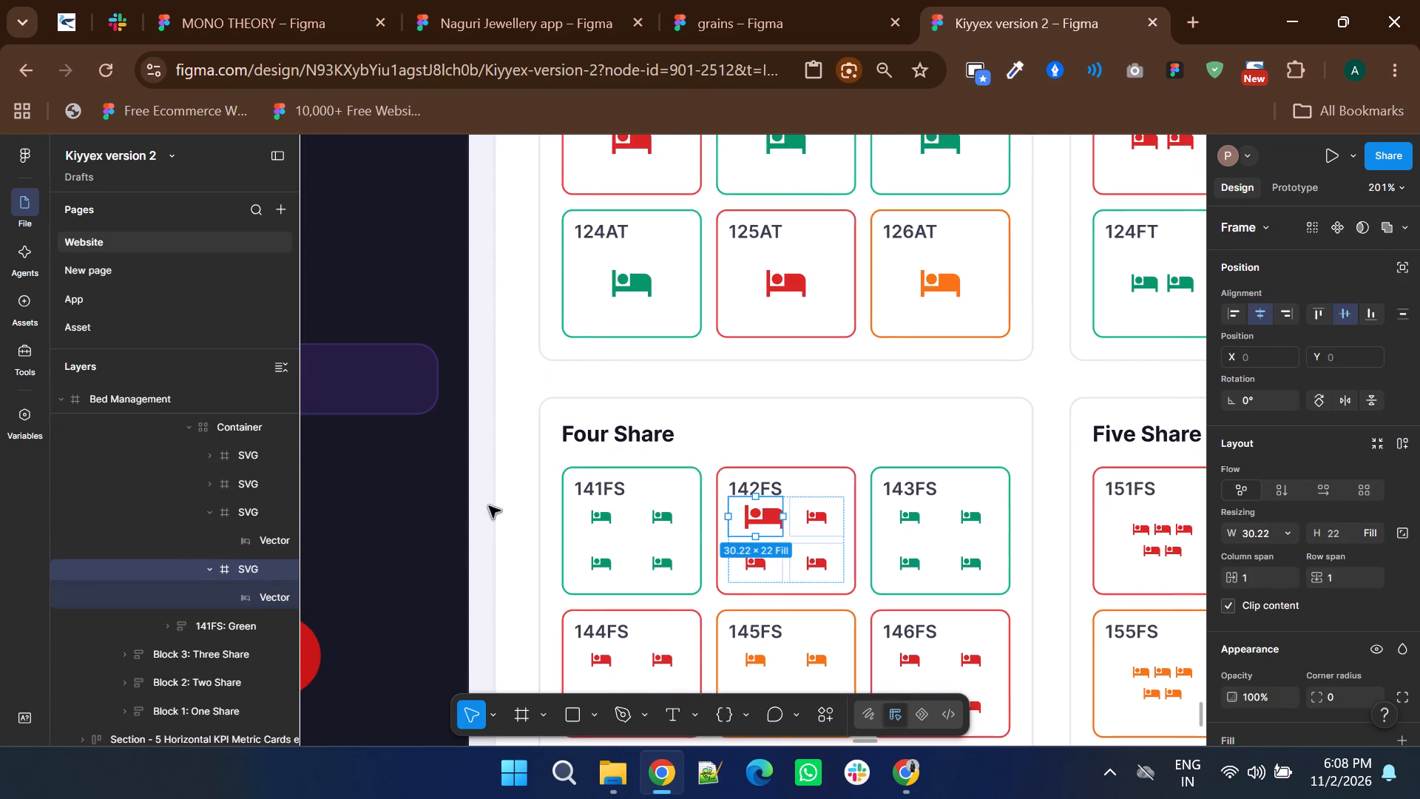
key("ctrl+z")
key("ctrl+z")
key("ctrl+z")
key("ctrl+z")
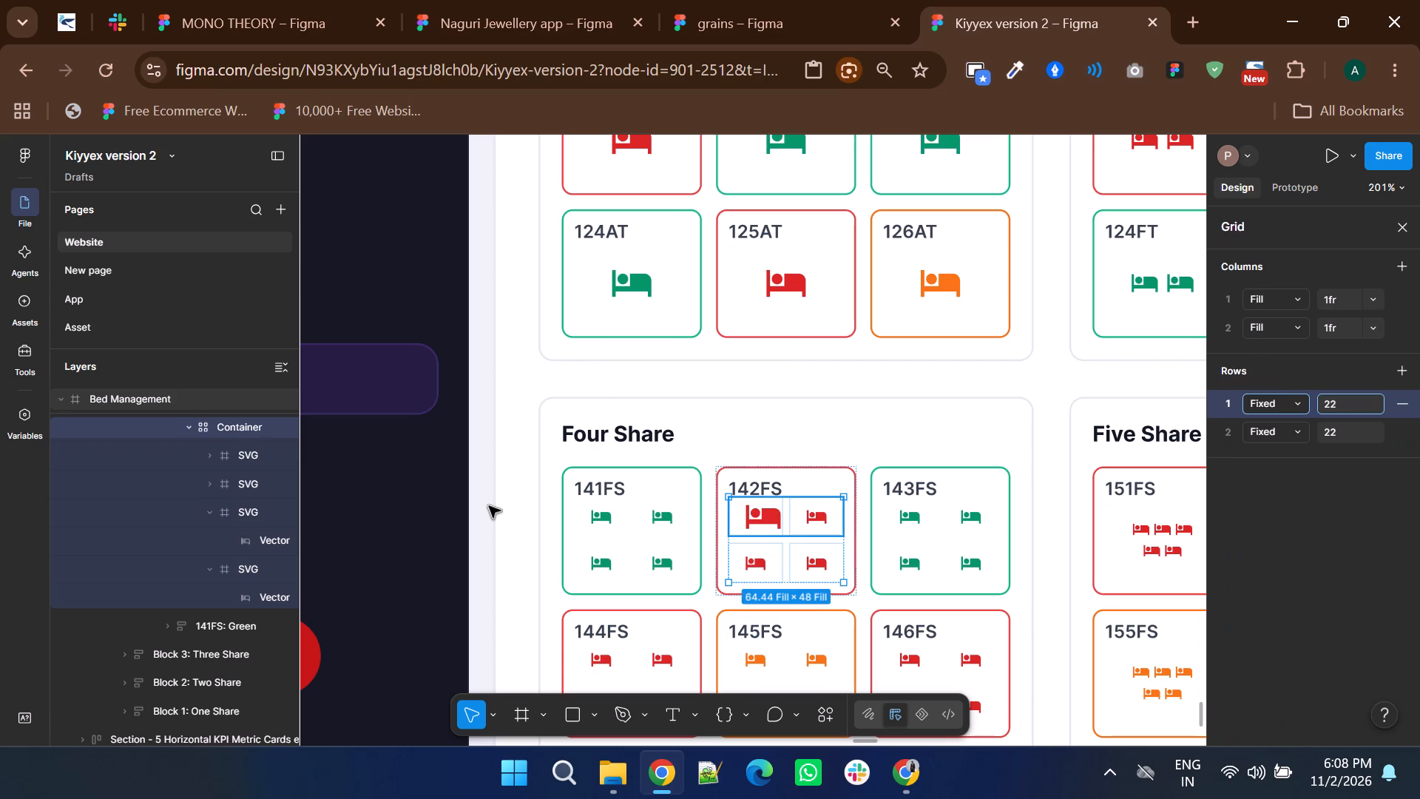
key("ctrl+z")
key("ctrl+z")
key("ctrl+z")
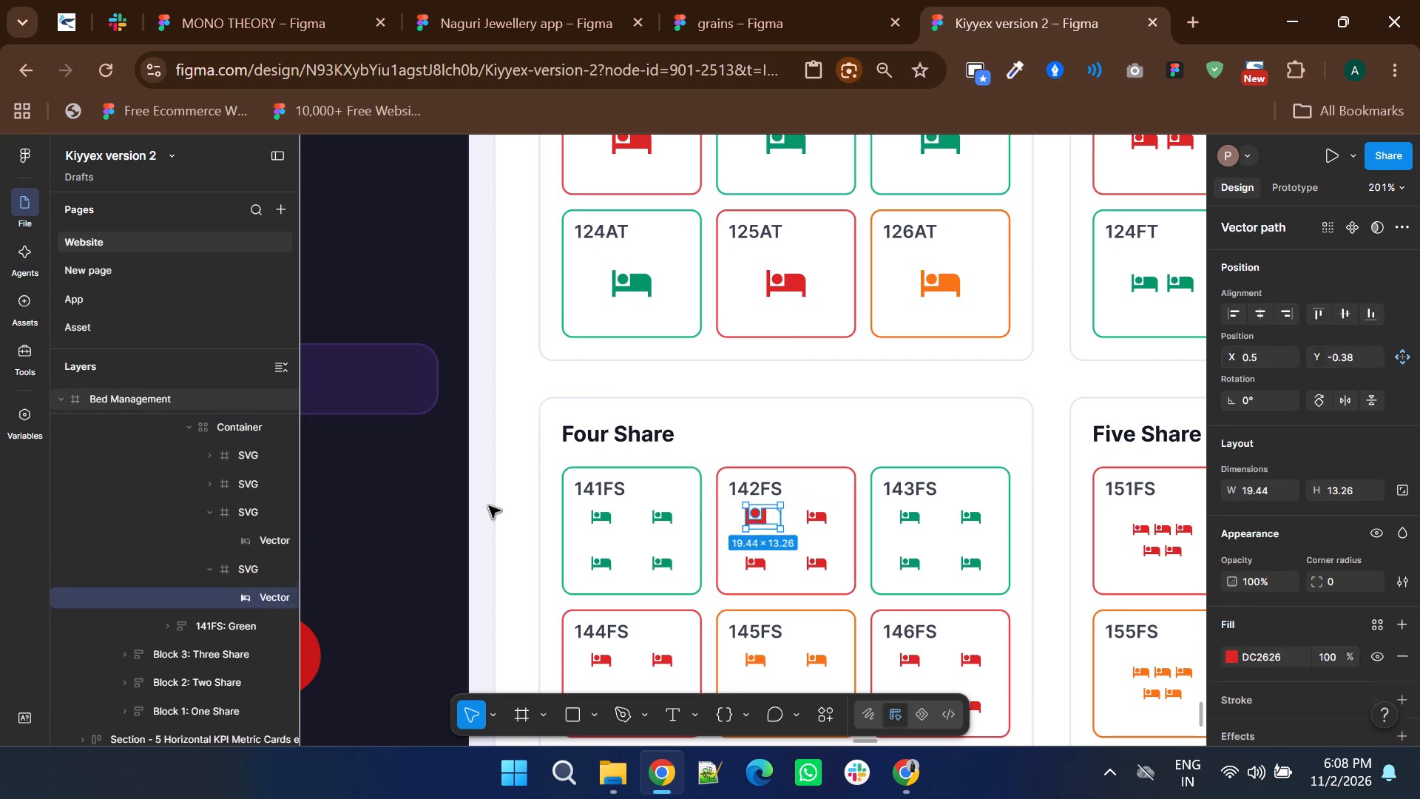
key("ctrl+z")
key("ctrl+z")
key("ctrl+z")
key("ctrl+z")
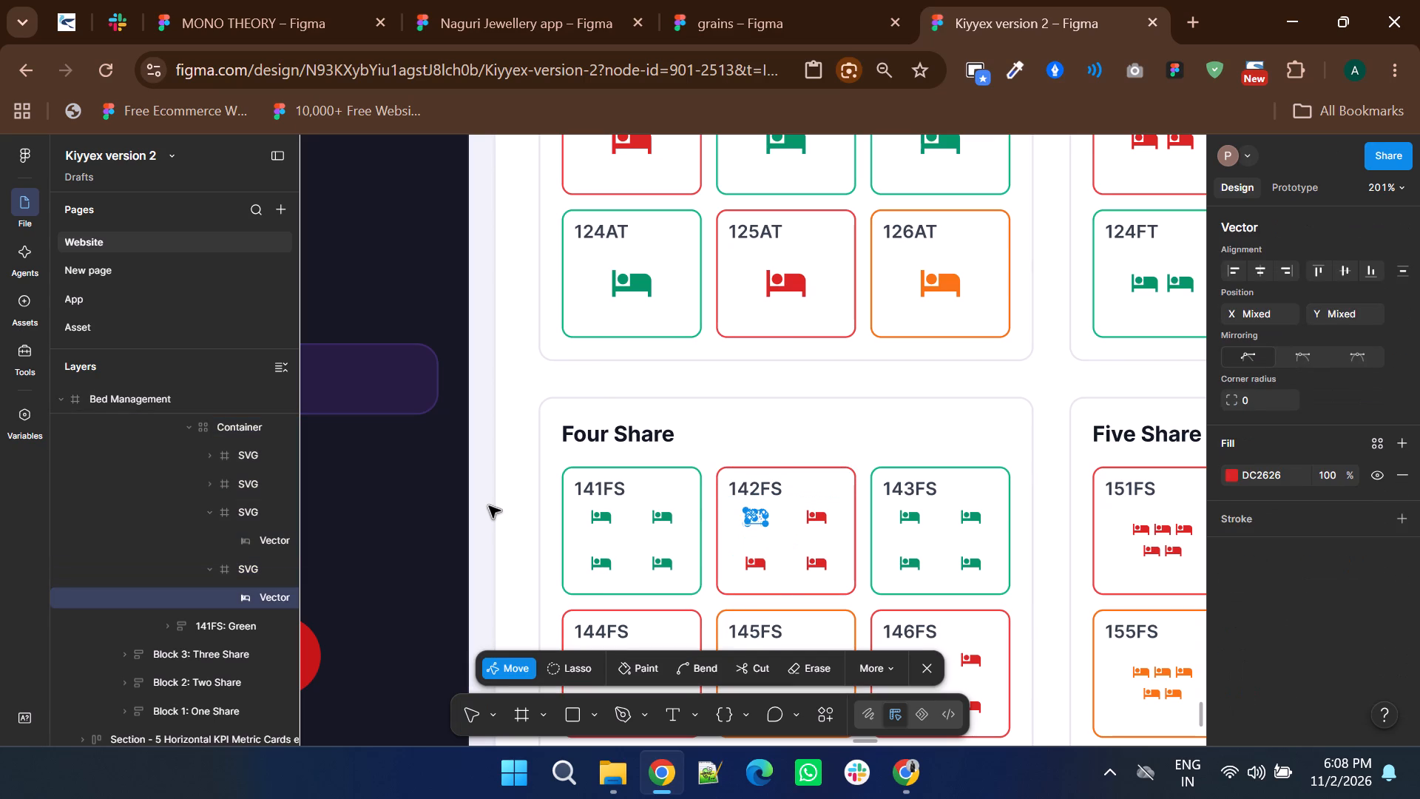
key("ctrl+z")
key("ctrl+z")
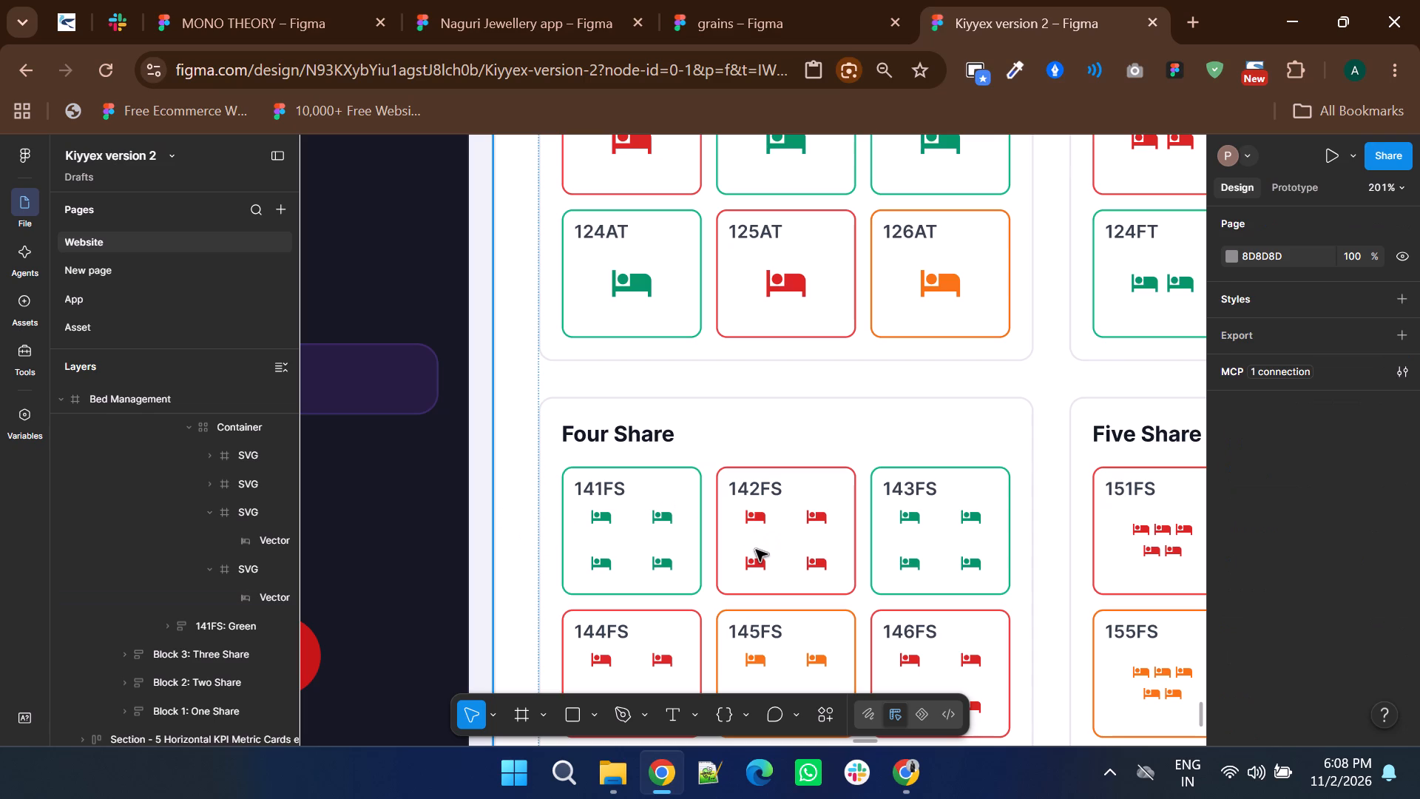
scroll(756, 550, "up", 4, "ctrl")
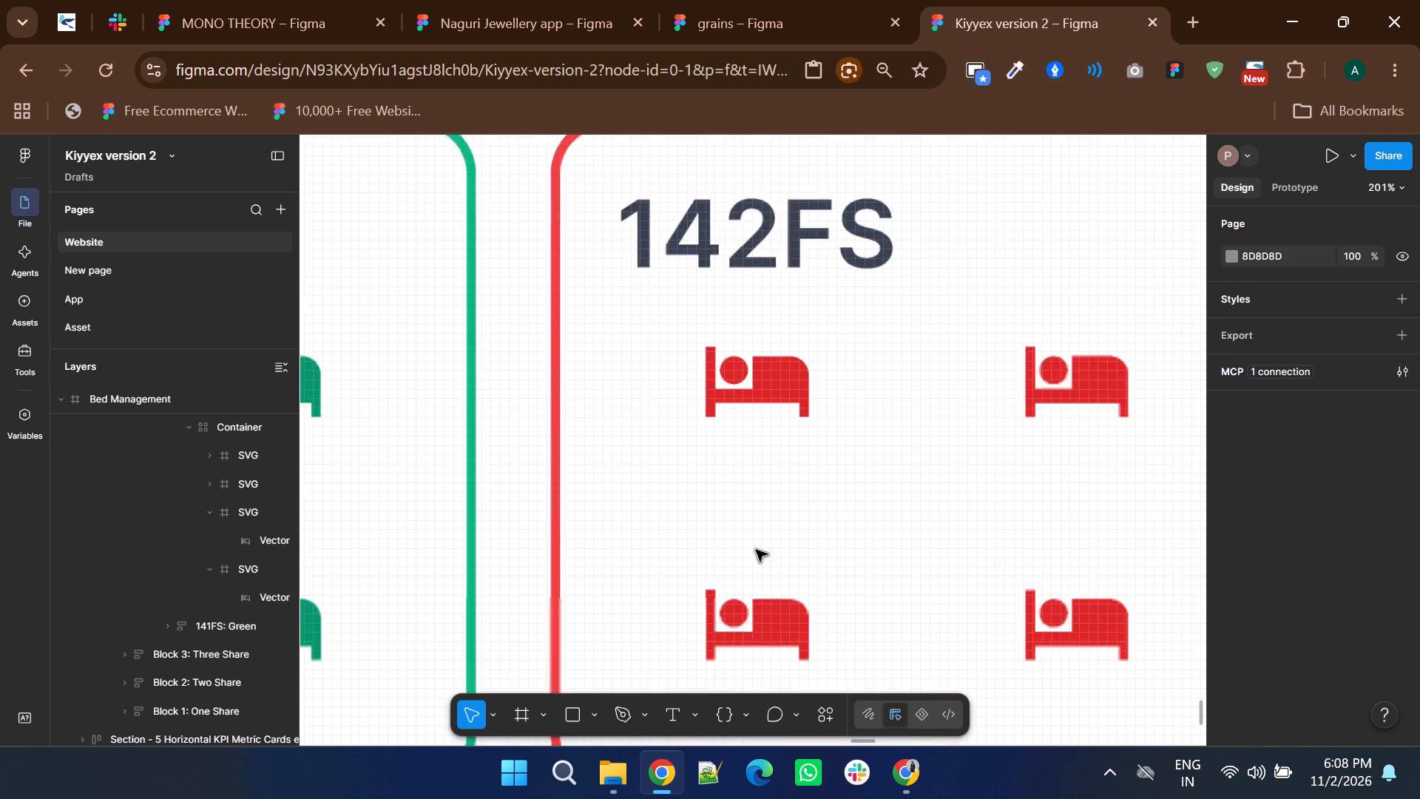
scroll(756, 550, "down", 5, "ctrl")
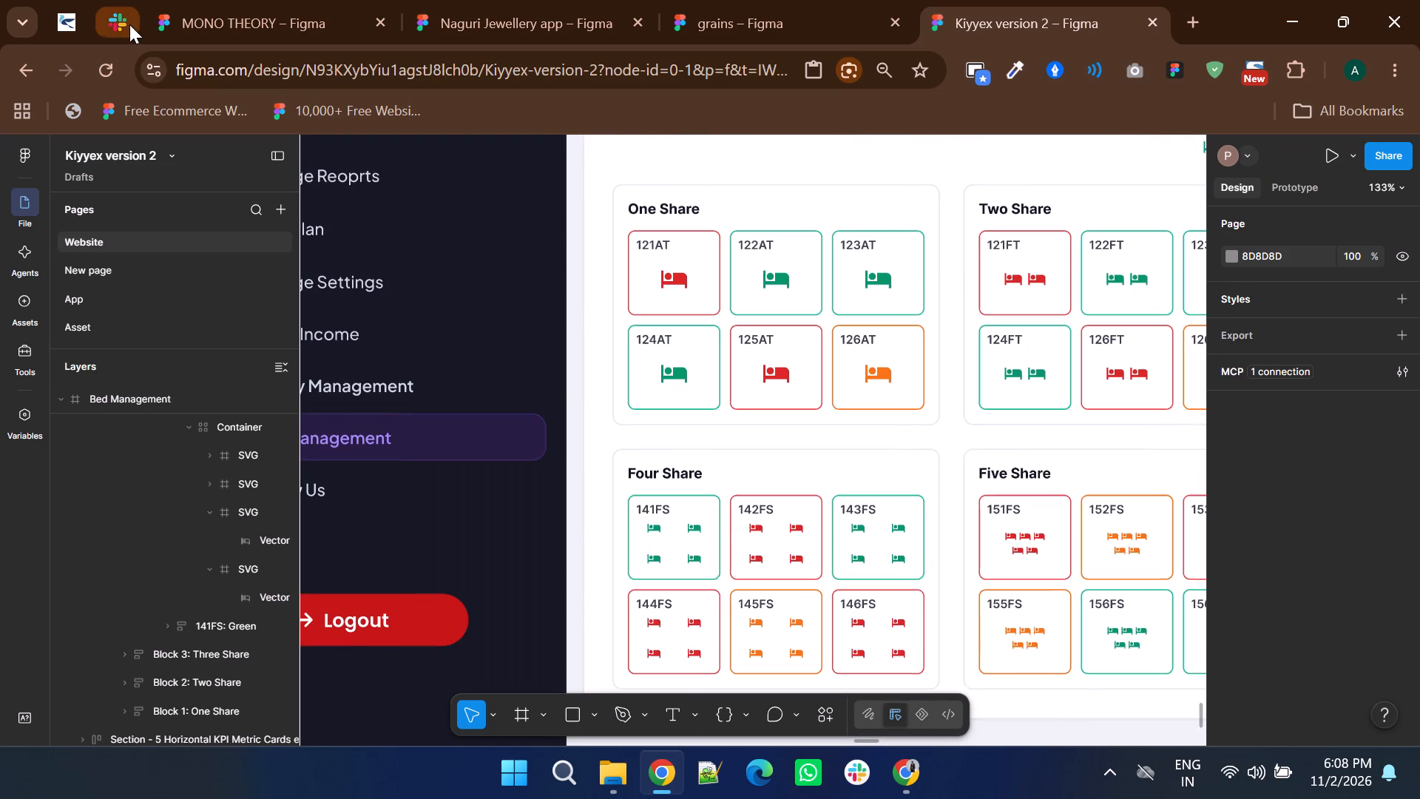
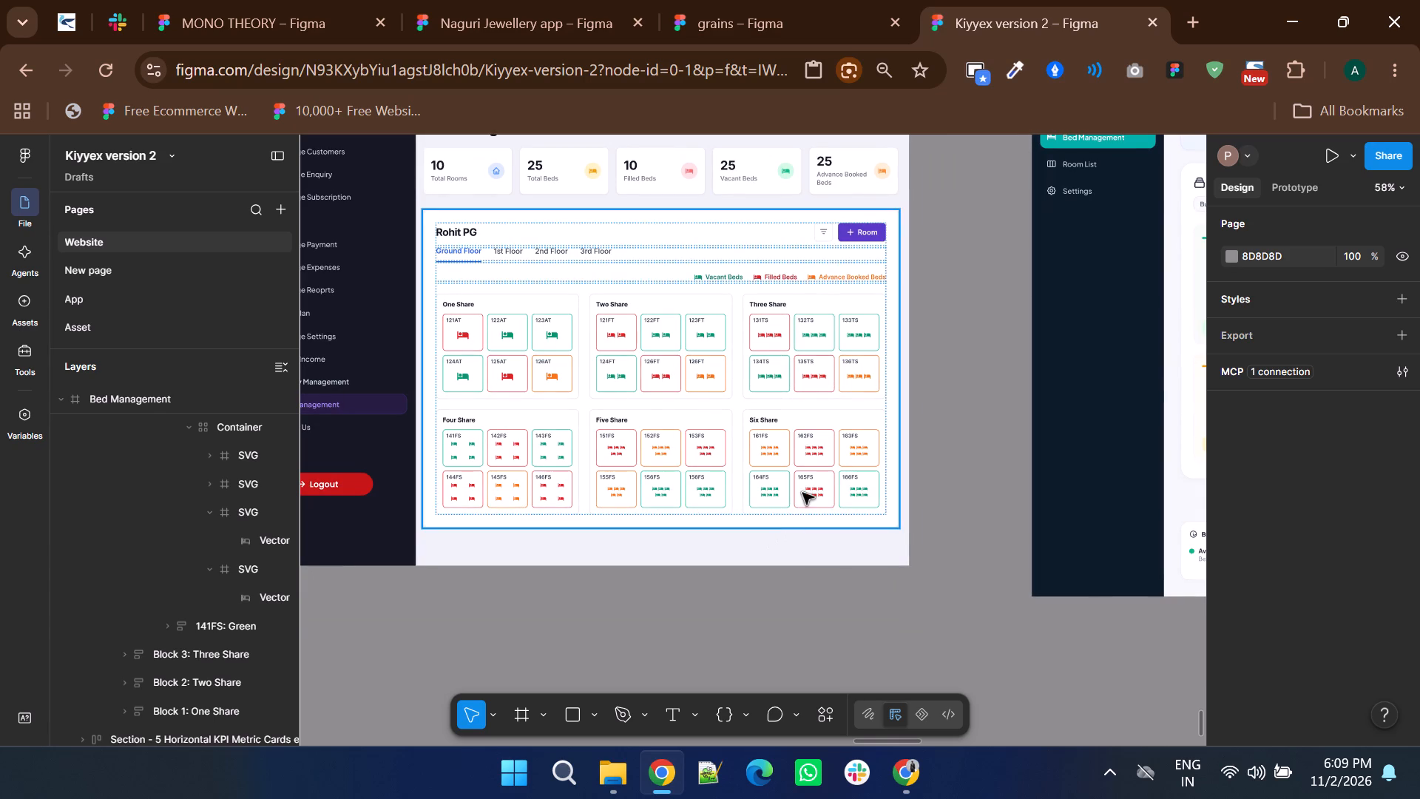
scroll(802, 506, "down", 2, "ctrl")
scroll(802, 506, "down", 2, "shift")
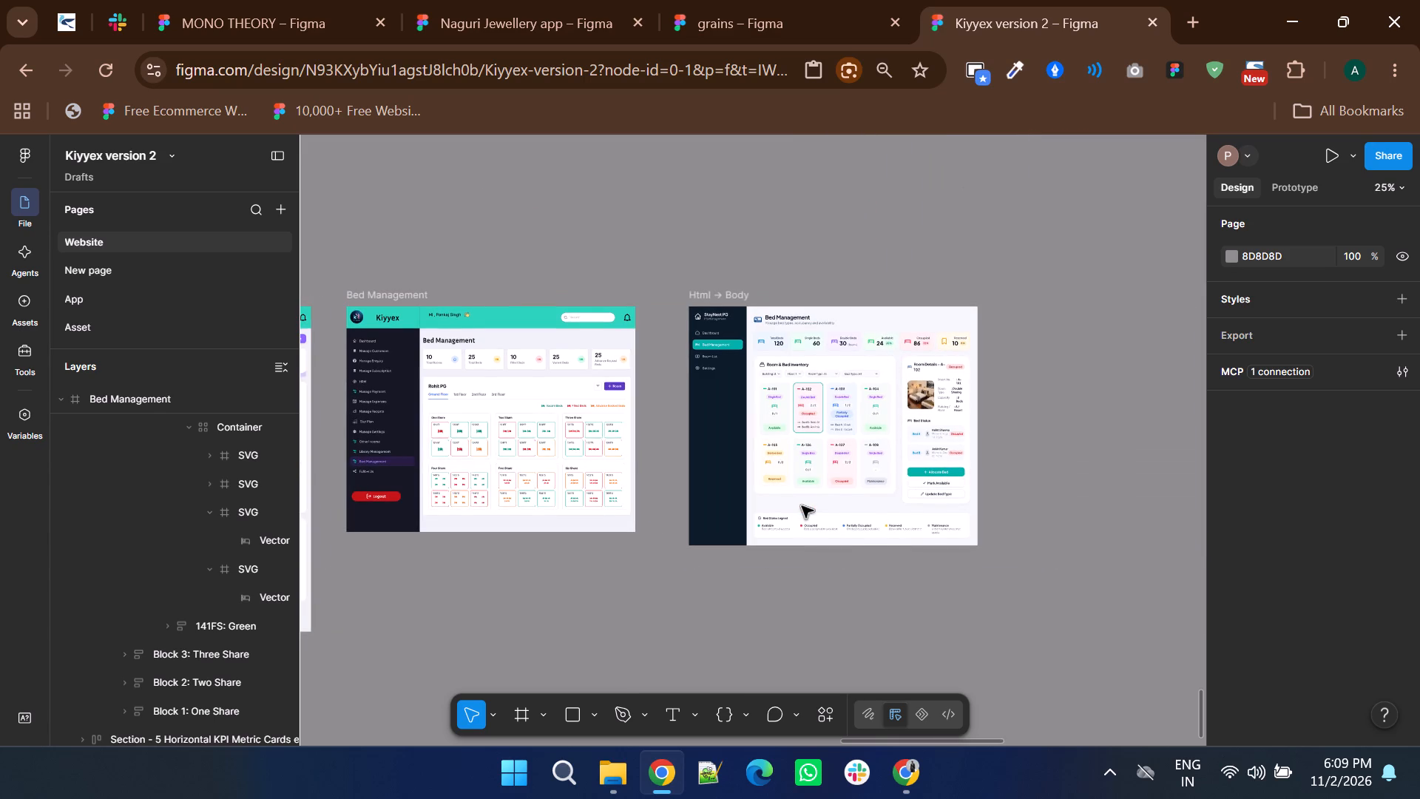
scroll(802, 506, "up", 1, "shift")
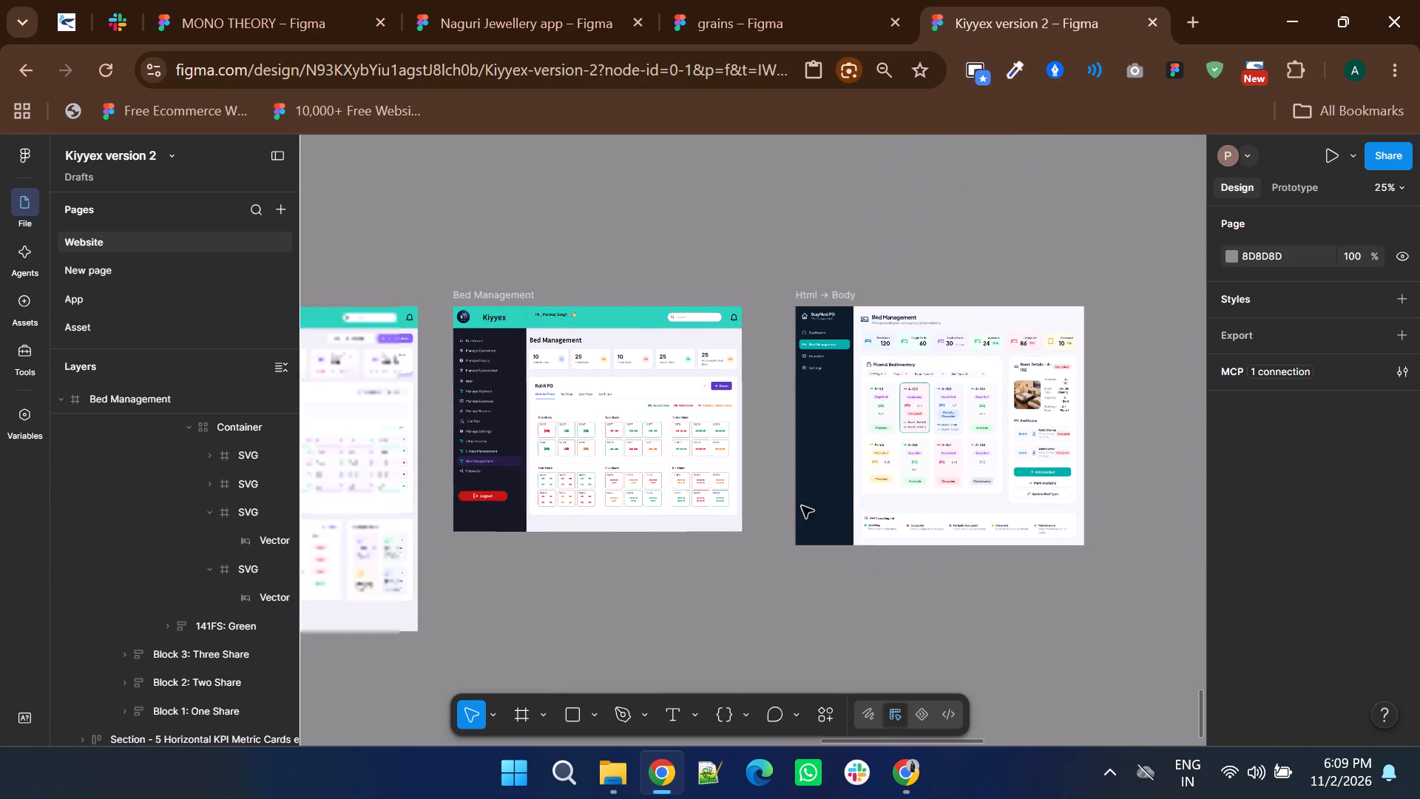
scroll(802, 506, "up", 2, "shift")
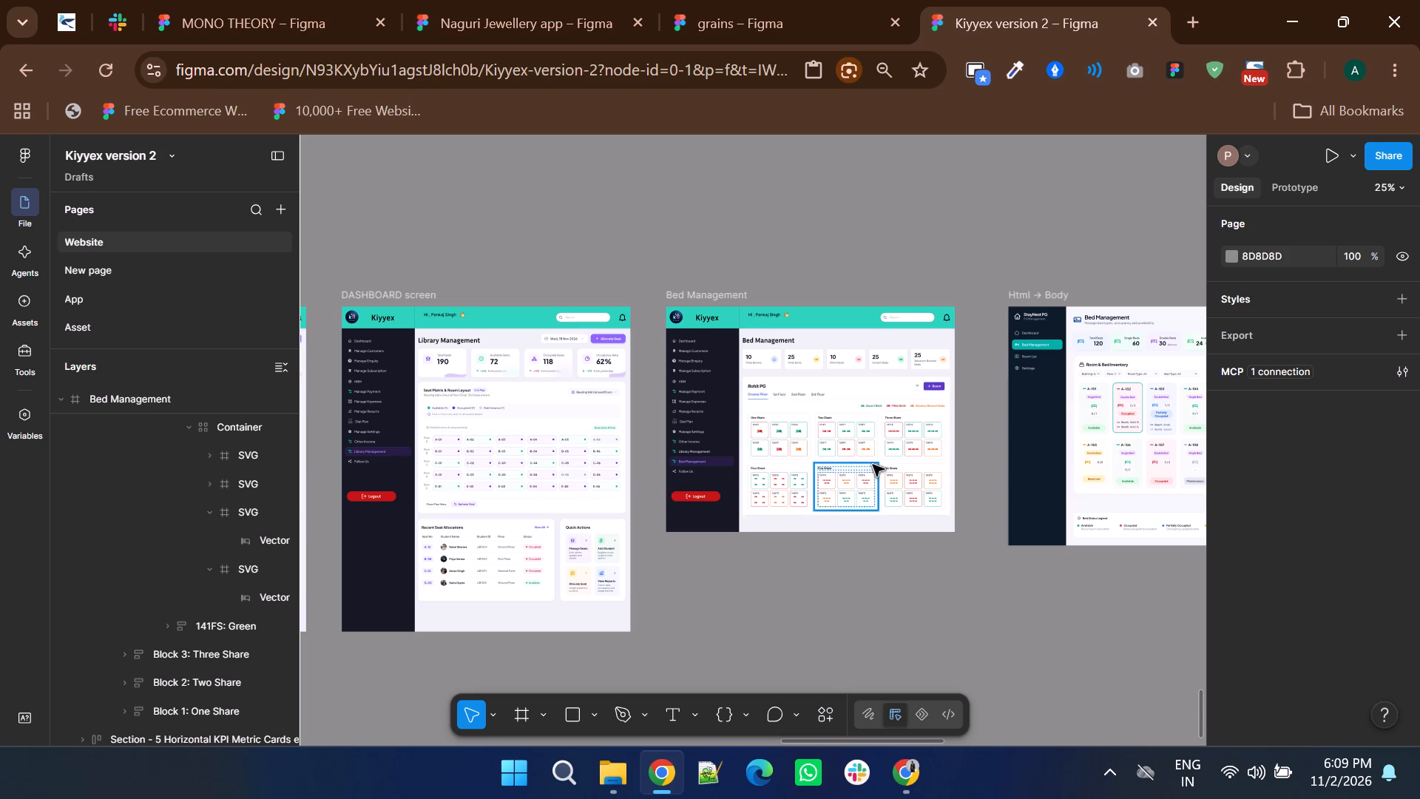
scroll(873, 465, "up", 4, "ctrl")
scroll(865, 465, "down", 2, "shift")
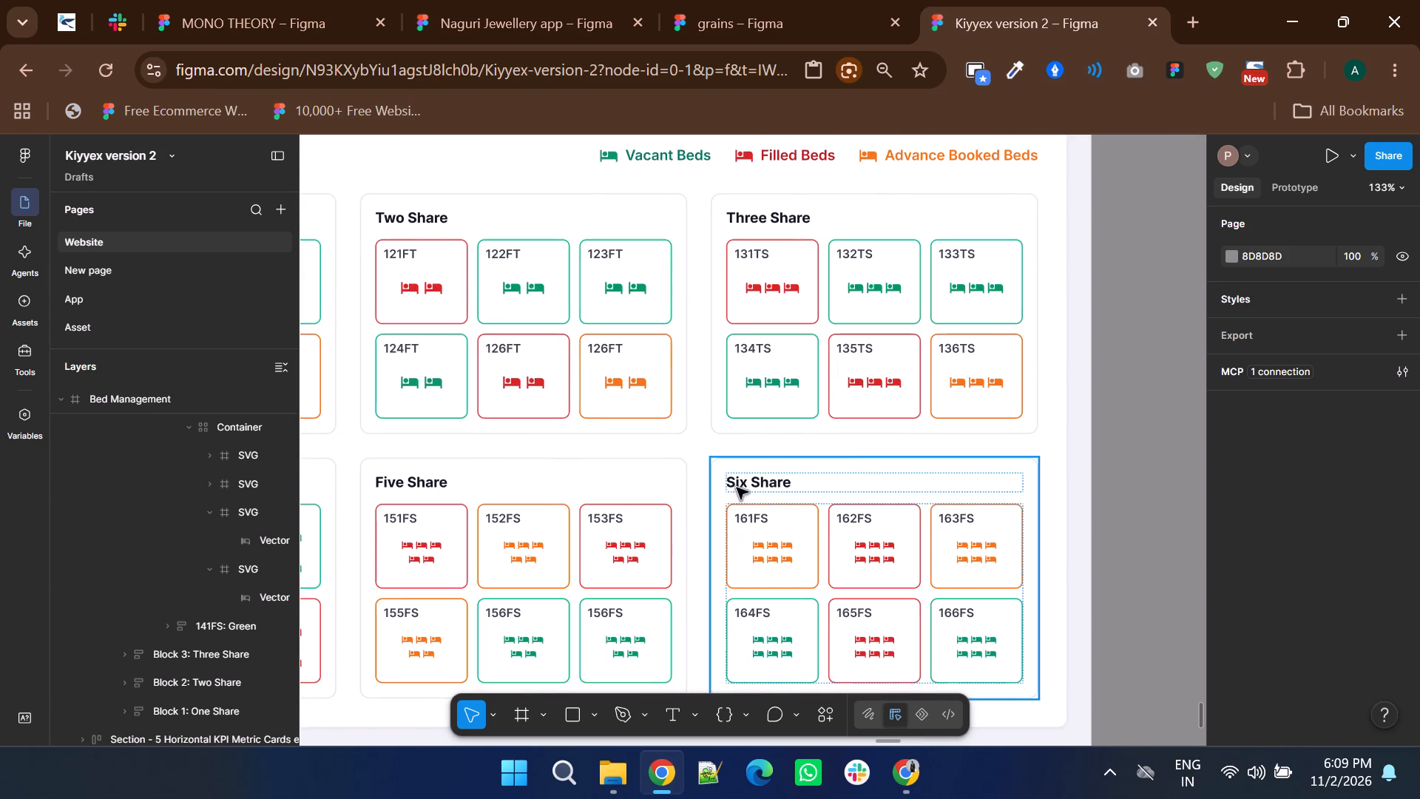
scroll(669, 475, "up", 5, "shift")
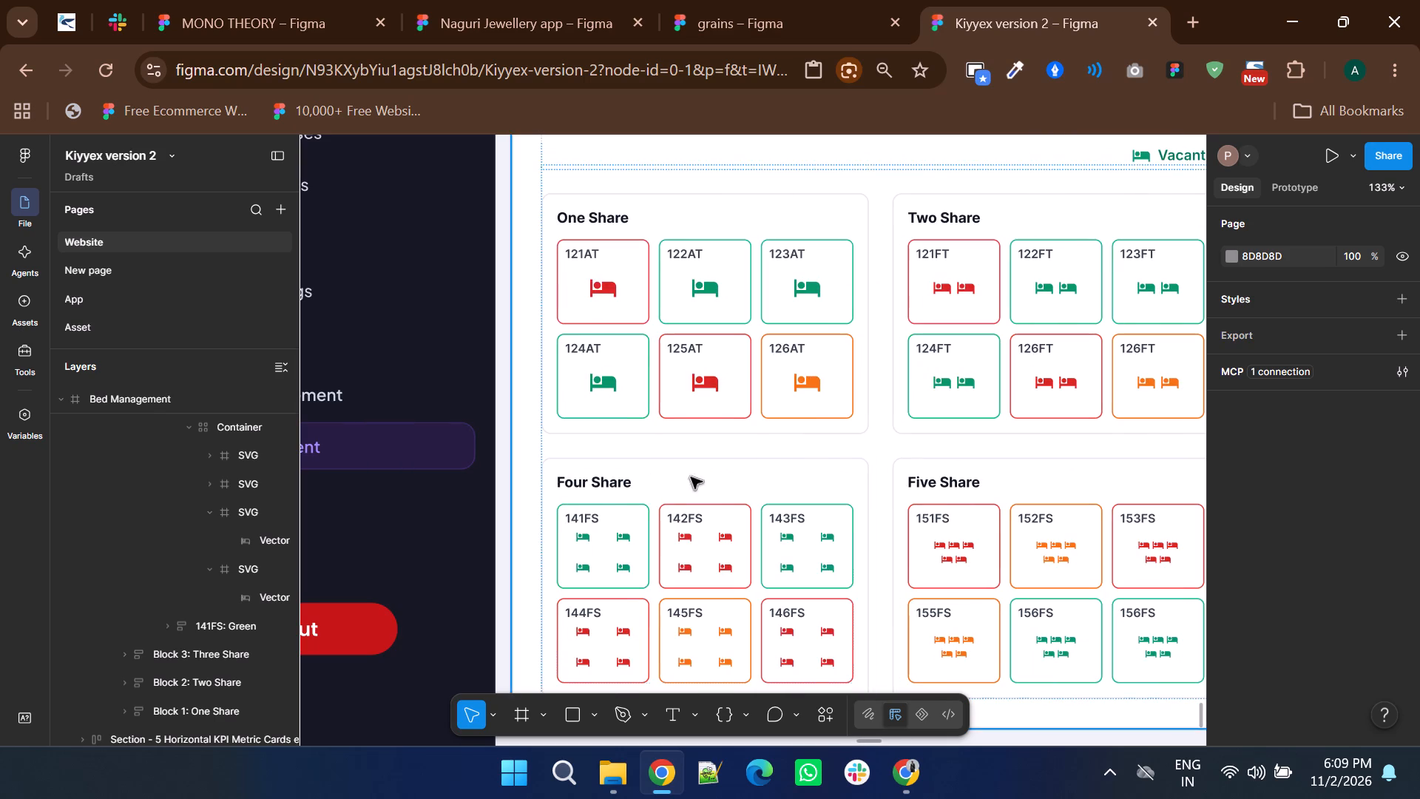
scroll(678, 563, "down", 2, "ctrl")
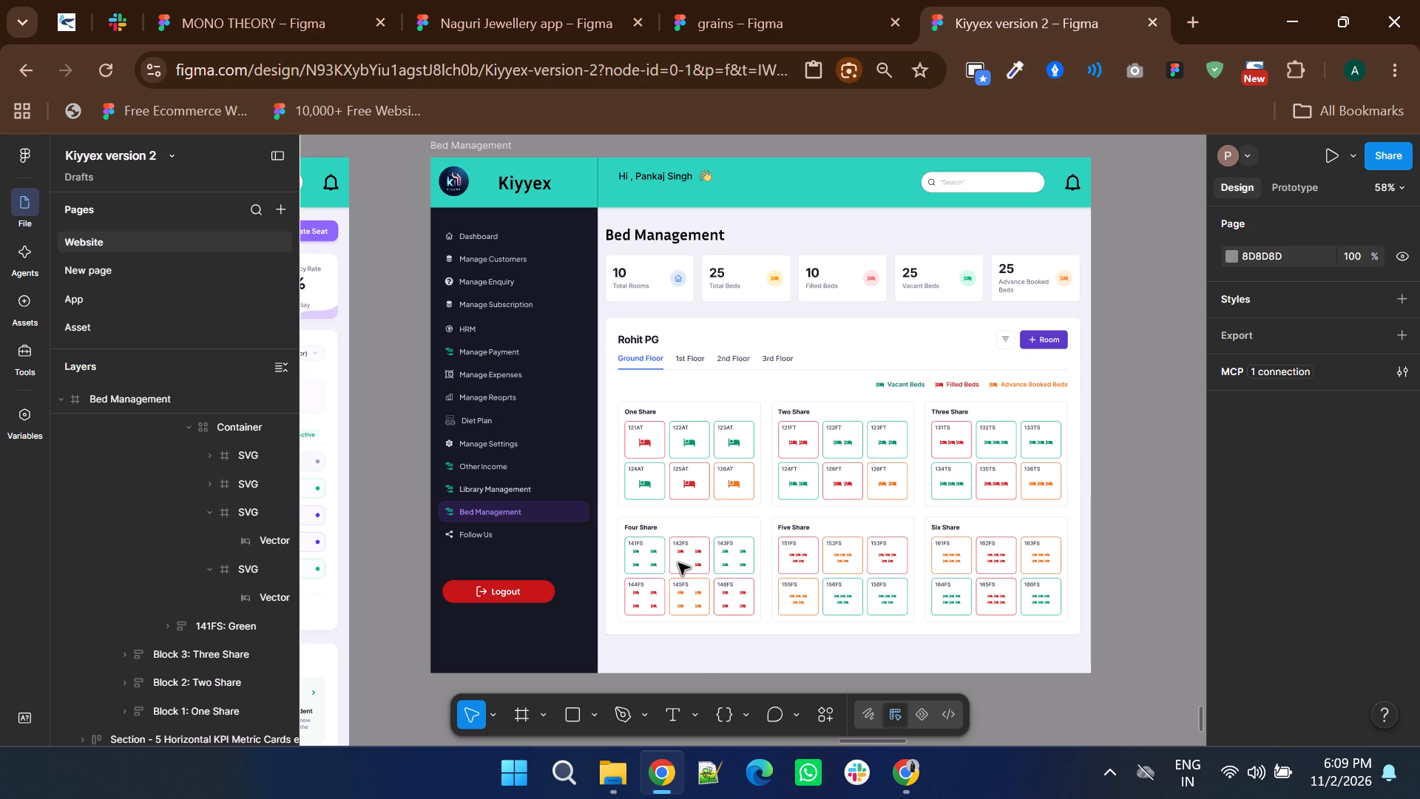
scroll(854, 464, "down", 1, "ctrl")
scroll(854, 464, "down", 5, "shift")
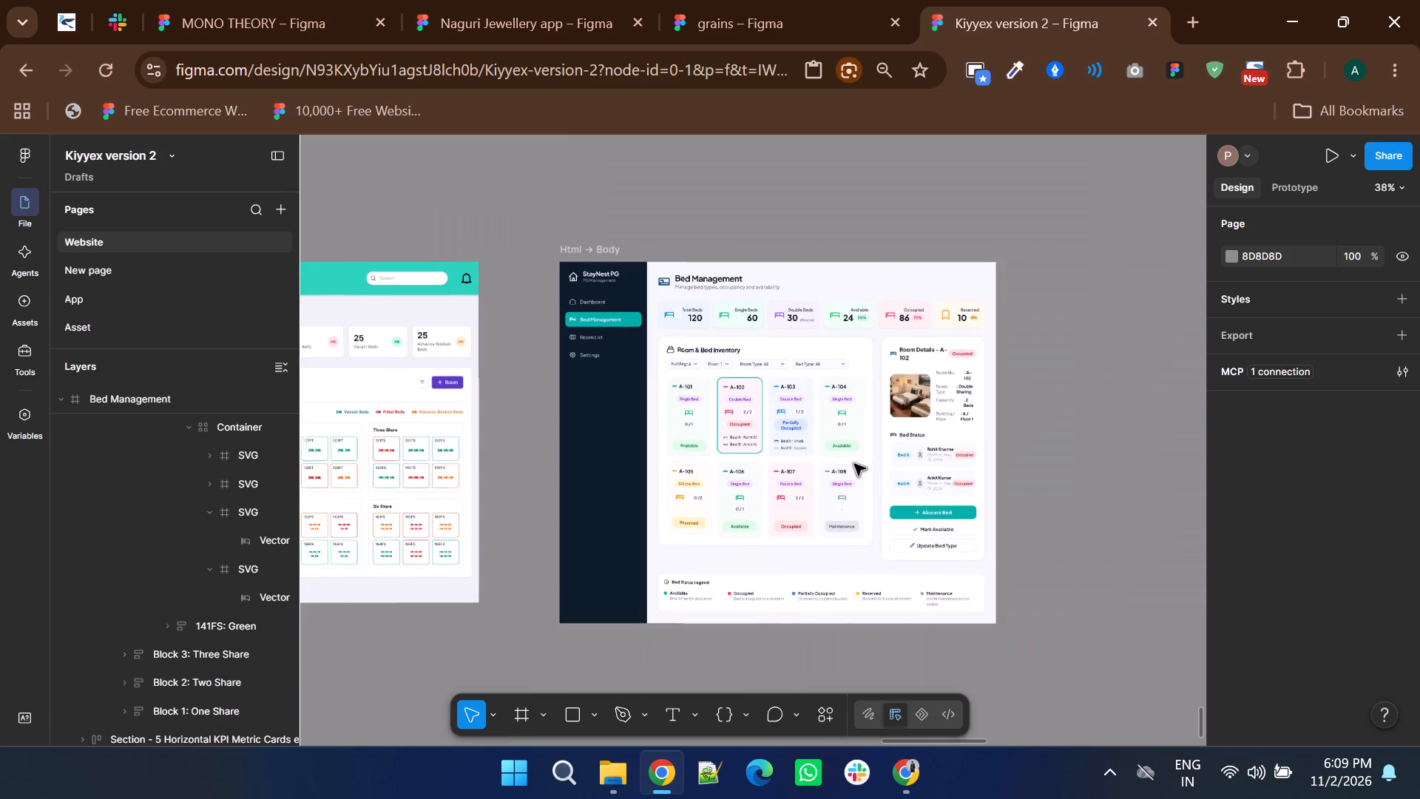
scroll(859, 462, "up", 3, "ctrl")
scroll(859, 462, "down", 2, "ctrl")
scroll(861, 460, "up", 4, "shift")
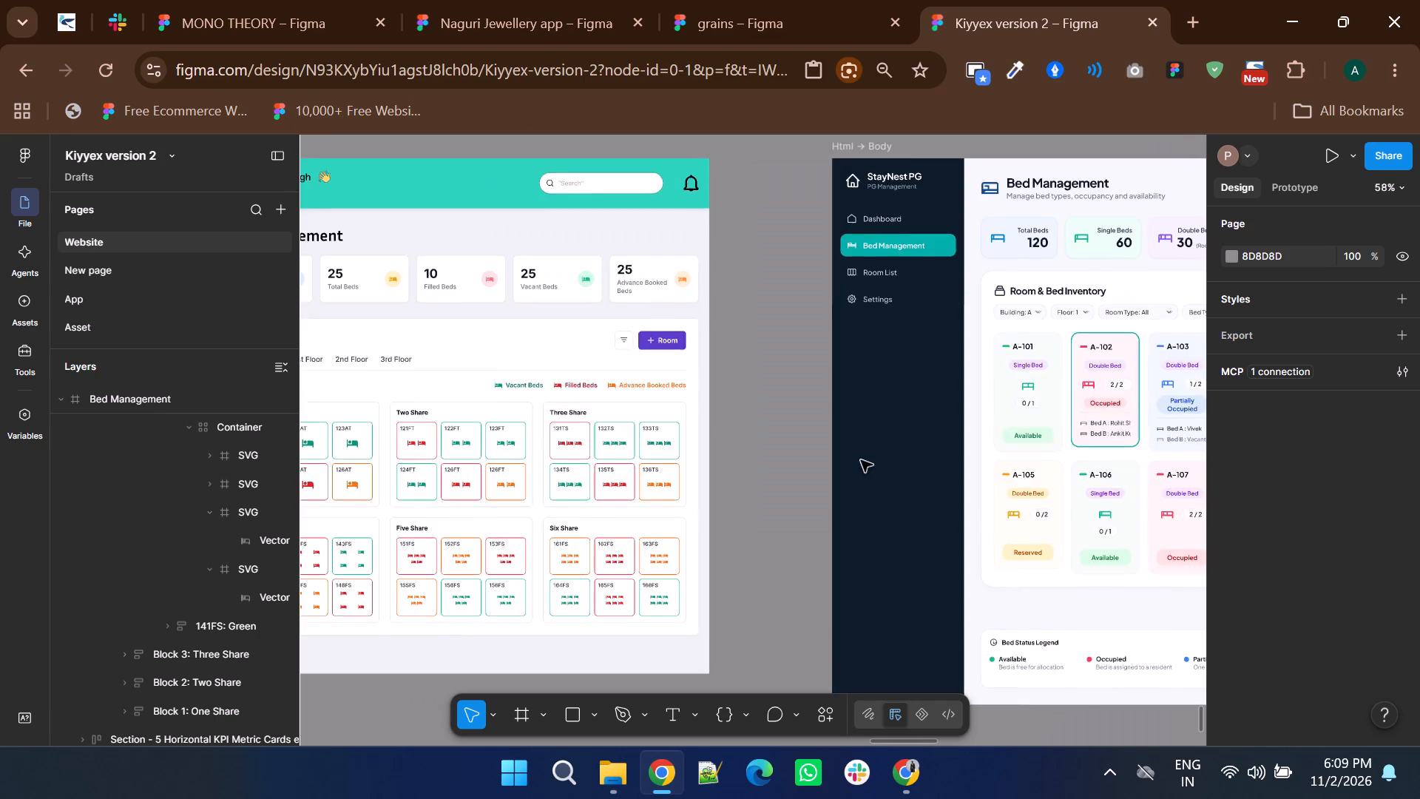
scroll(861, 460, "up", 3, "shift")
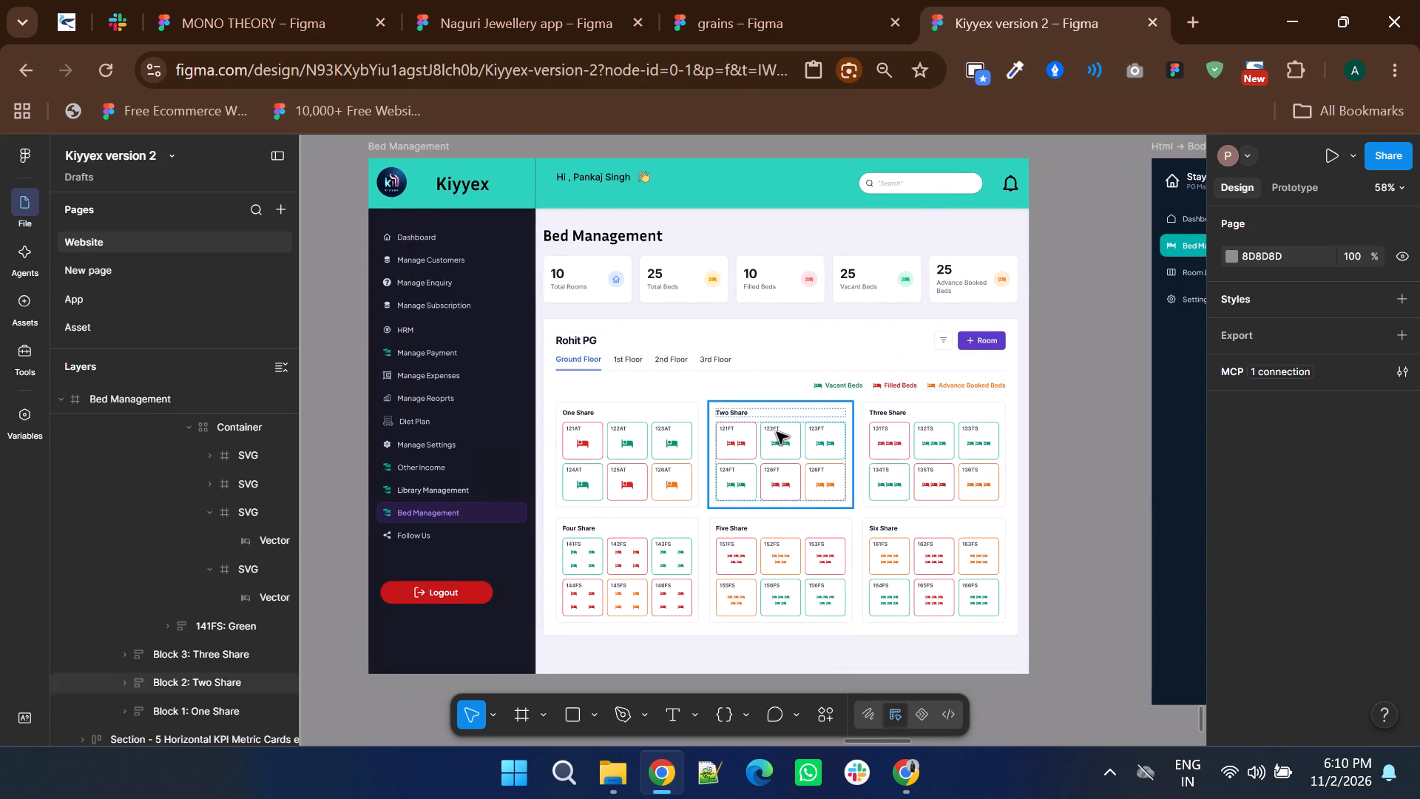
scroll(777, 432, "up", 2, "ctrl")
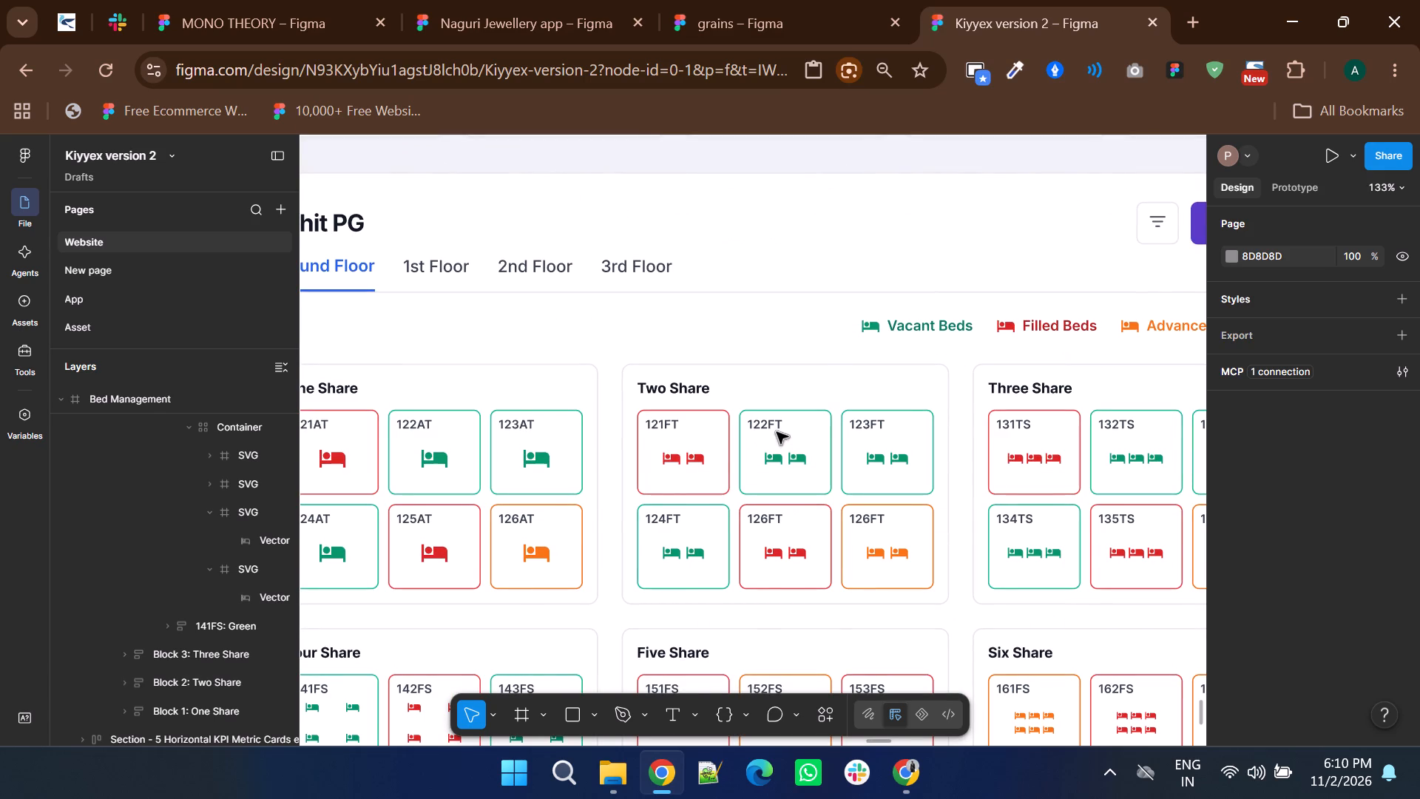
scroll(777, 432, "down", 1, "ctrl")
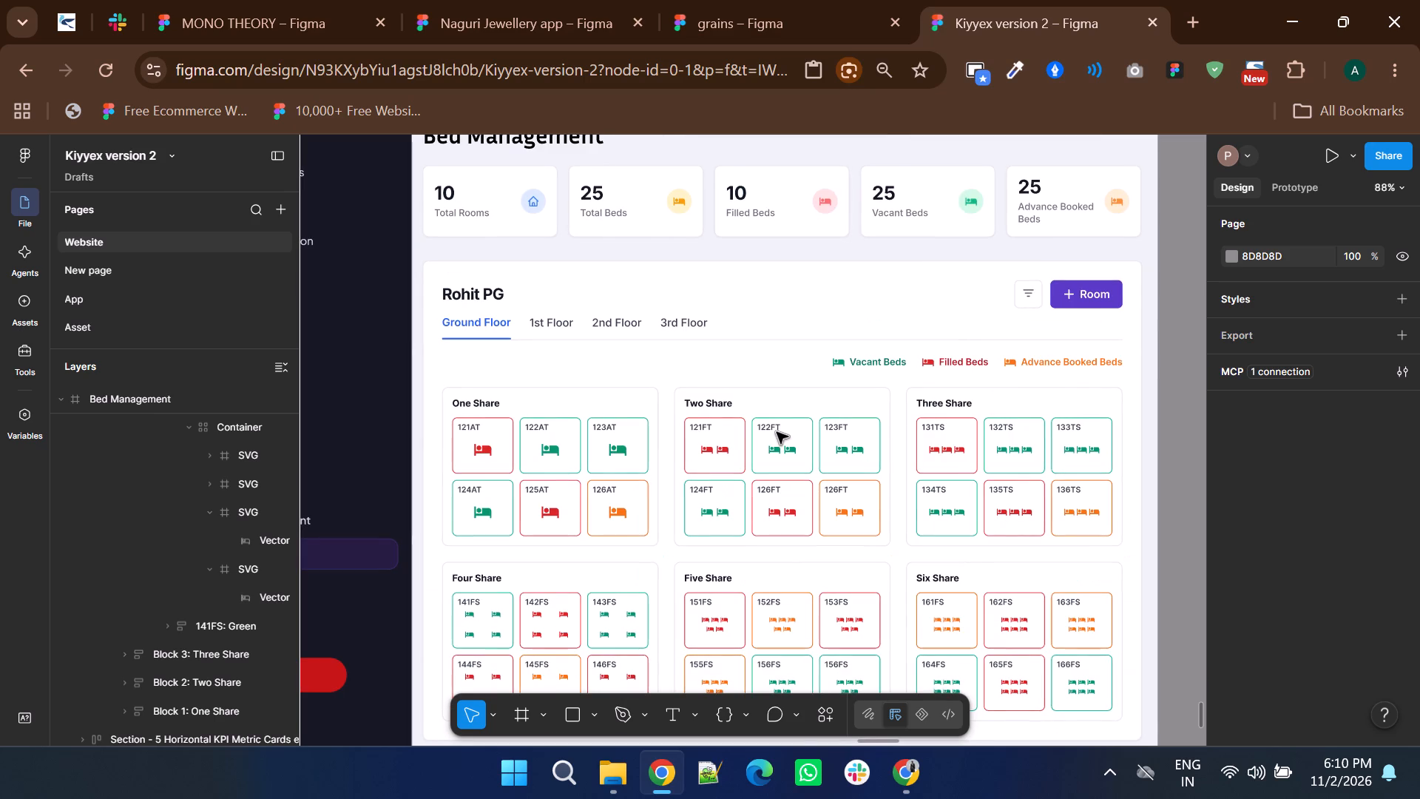
scroll(777, 432, "down", 1, "ctrl")
scroll(777, 432, "down", 5, "shift")
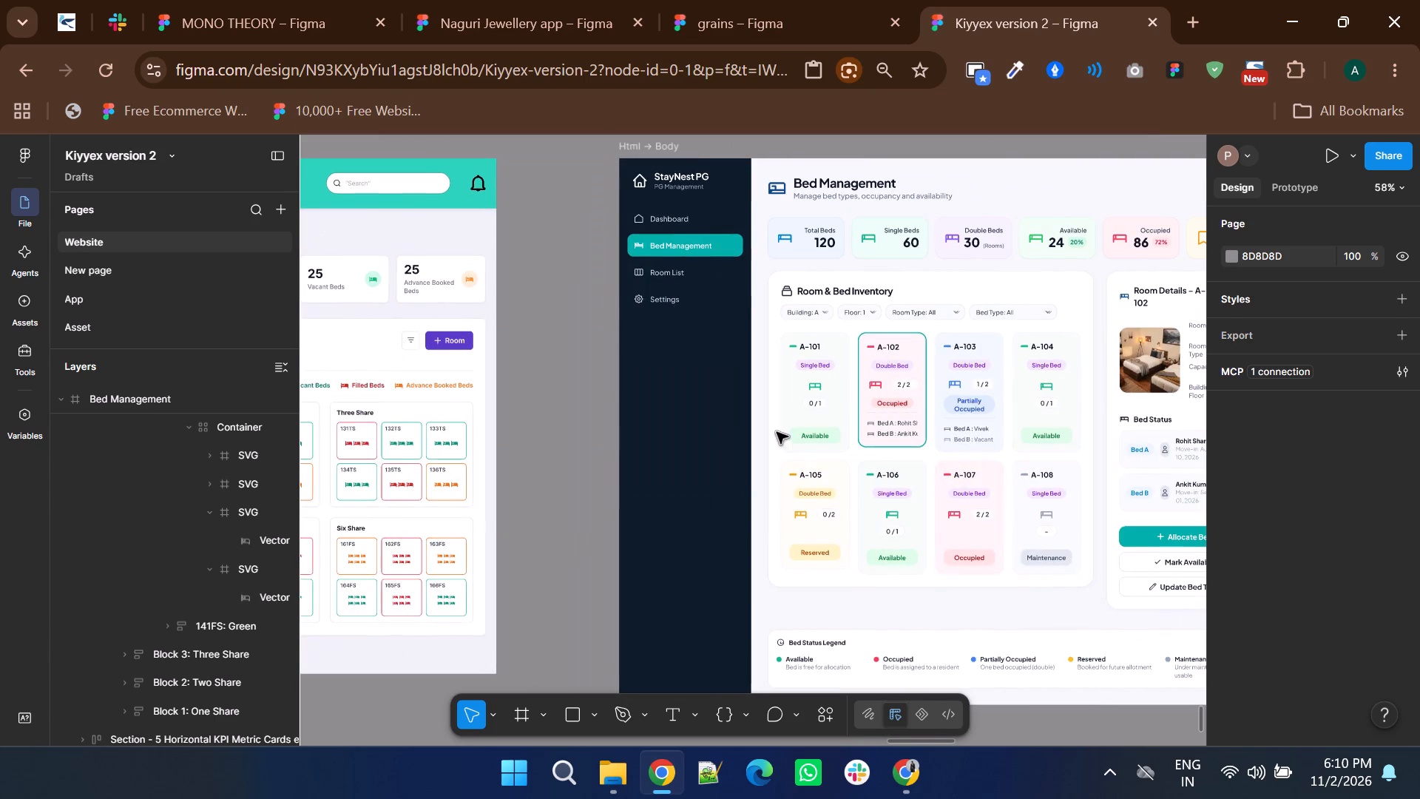
scroll(777, 432, "down", 1, "shift")
scroll(777, 432, "up", 2, "shift")
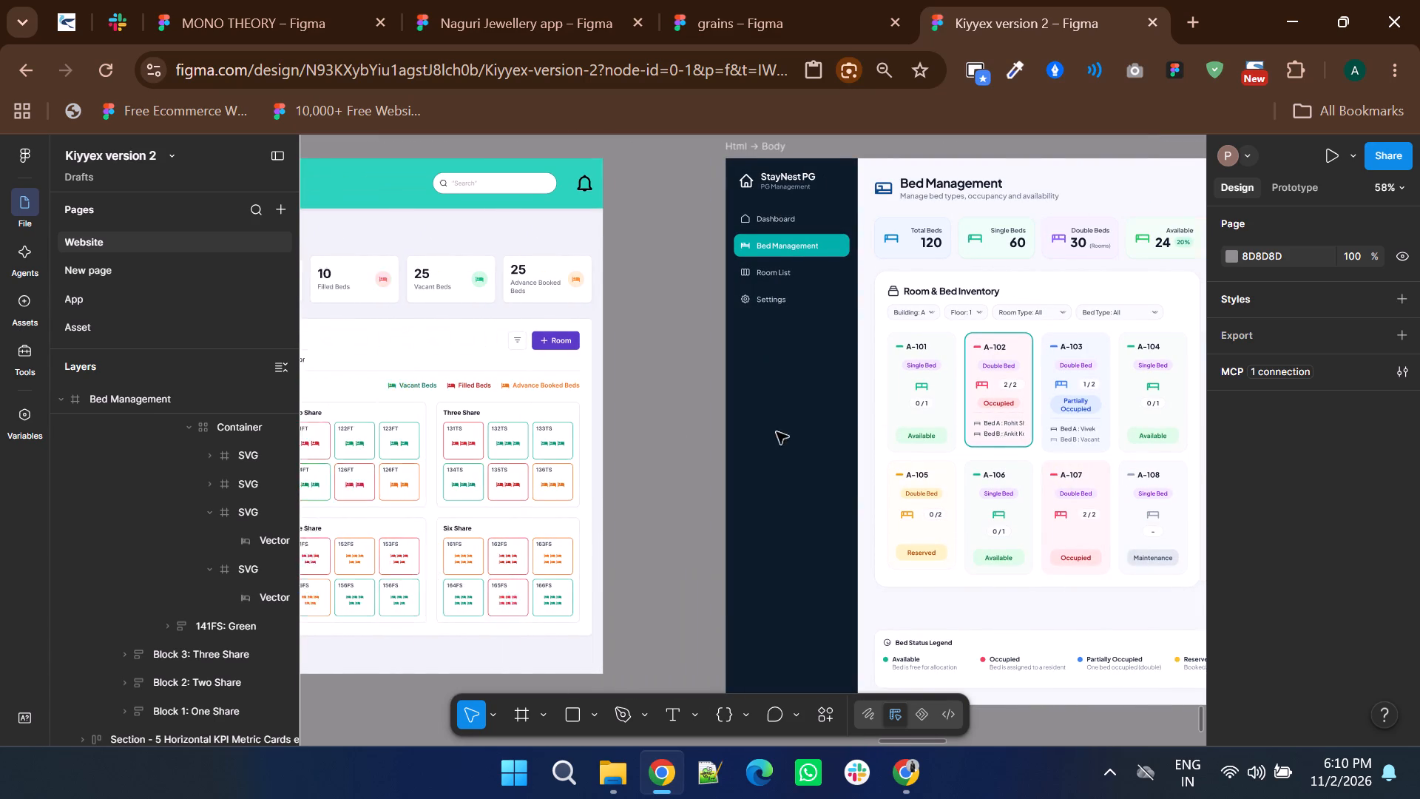
scroll(777, 432, "up", 2, "shift")
scroll(567, 523, "down", 4, "shift")
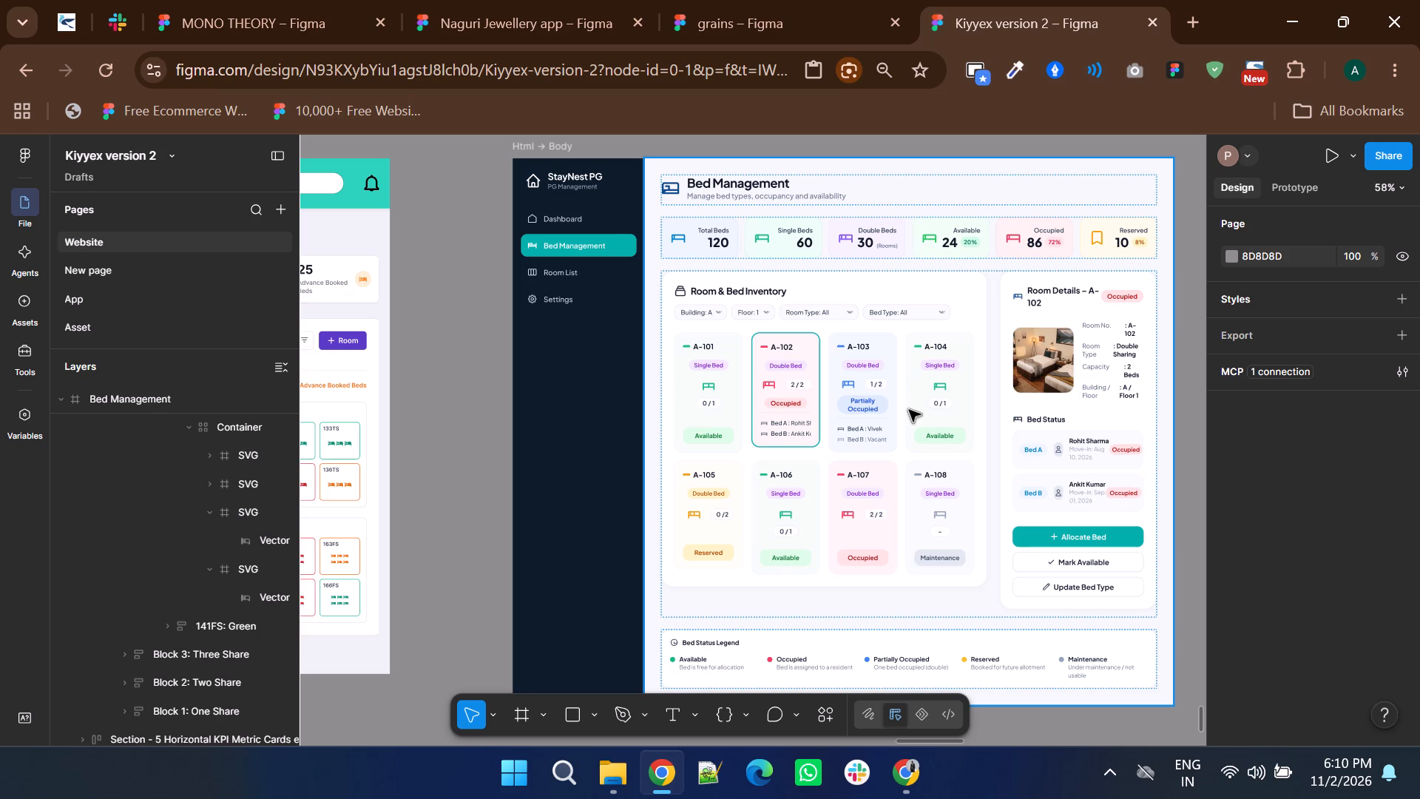
Rename the StayNest PG screen's frame, Html → Body, as bed management.
scroll(913, 470, "down", 2, "ctrl")
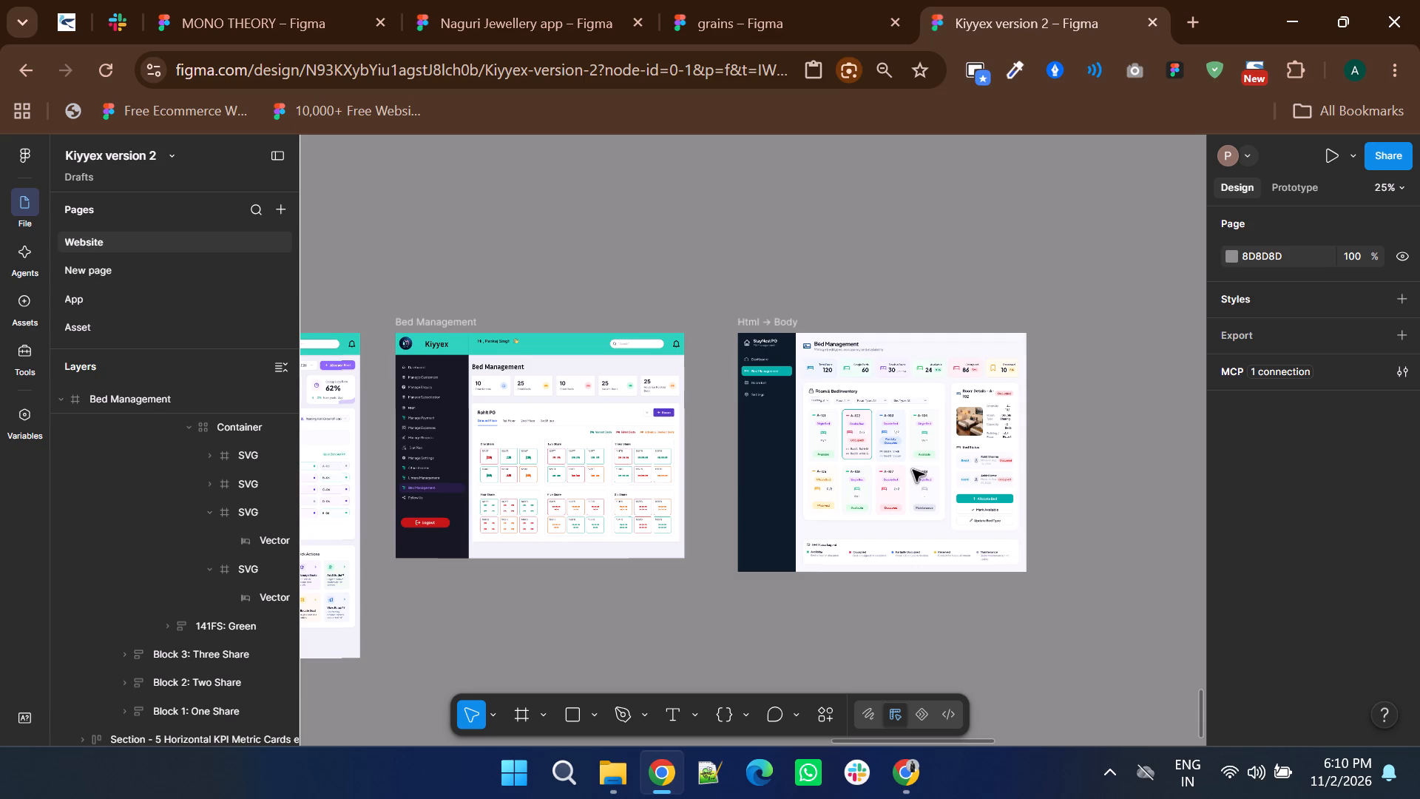
double_click(764, 322)
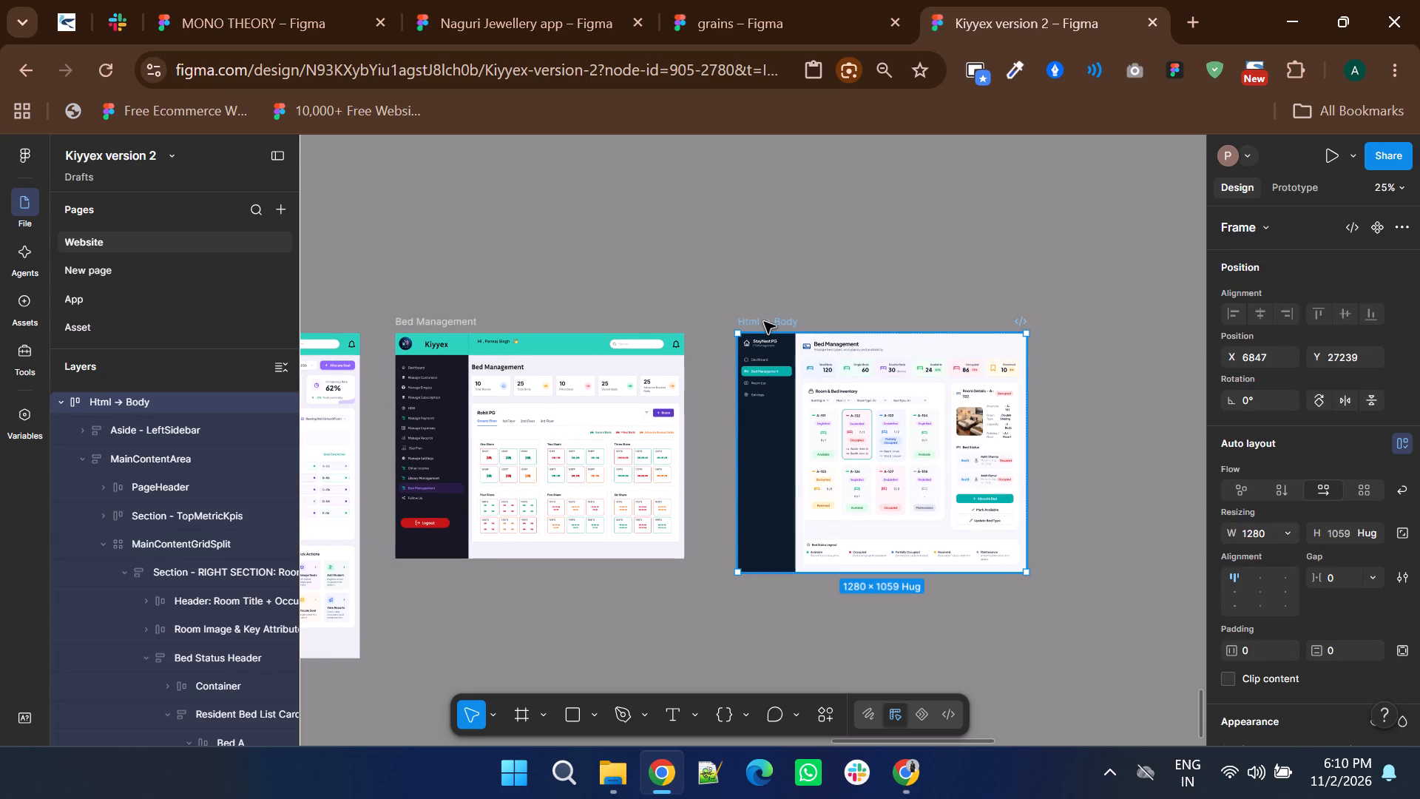
double_click(764, 322)
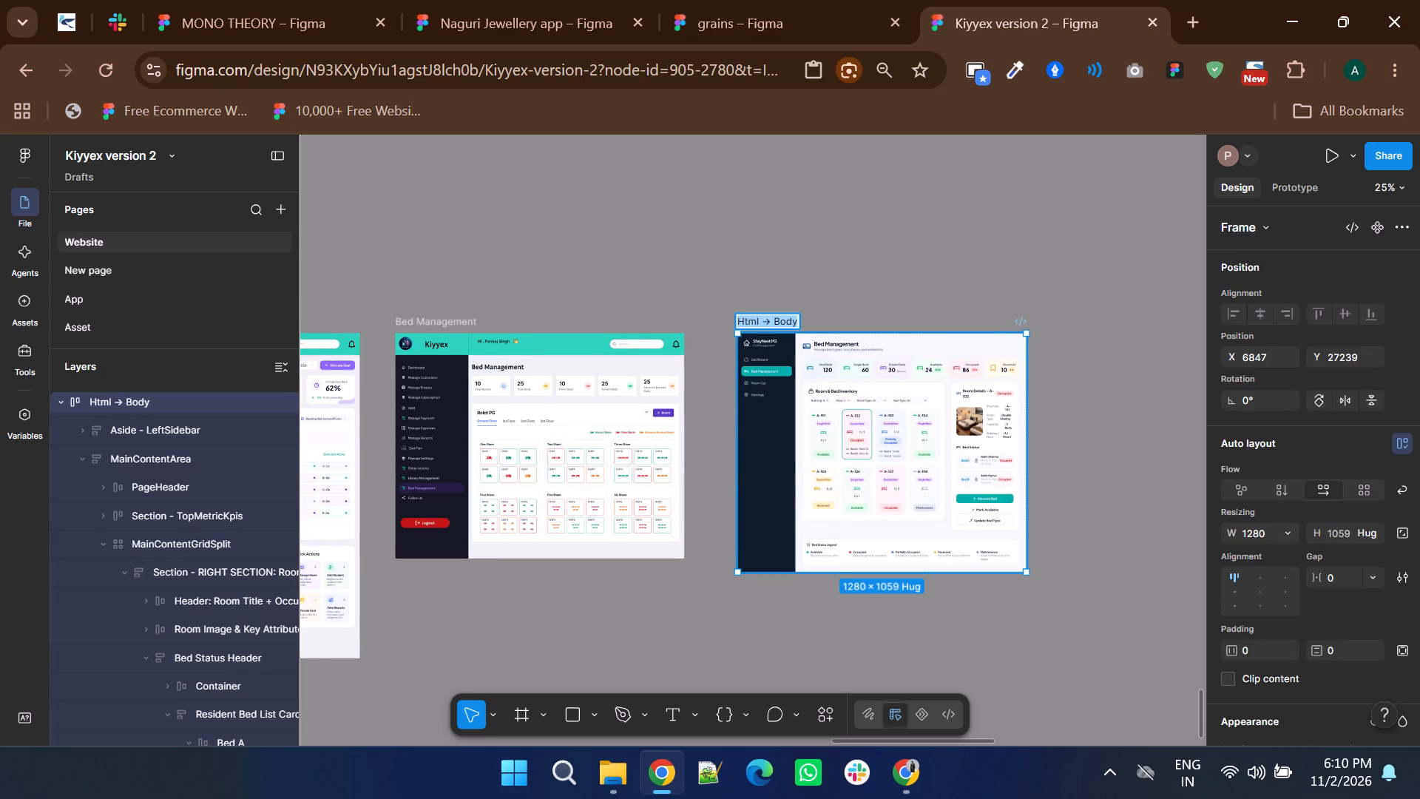
type("bed")
key("space")
type("management")
key("Return")
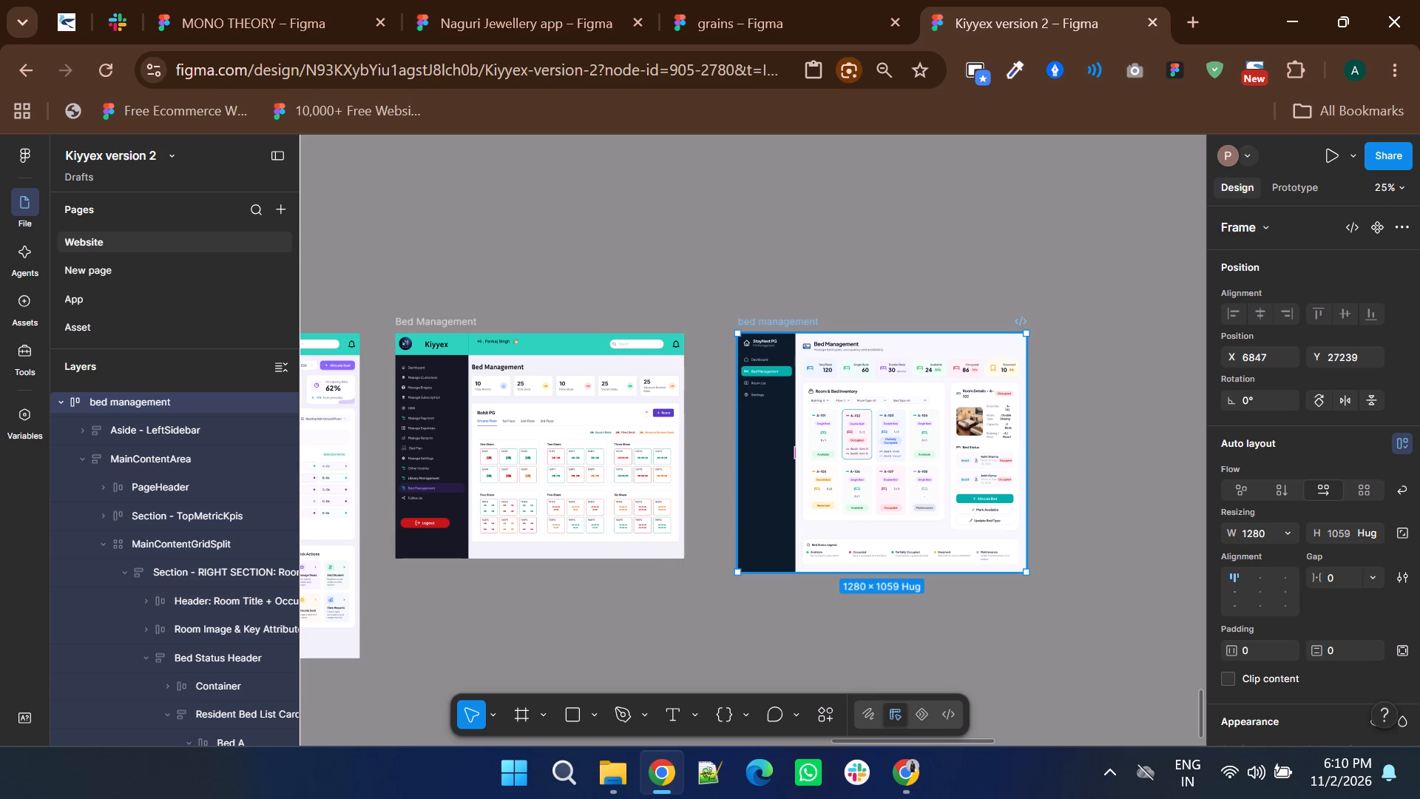
double_click(812, 282)
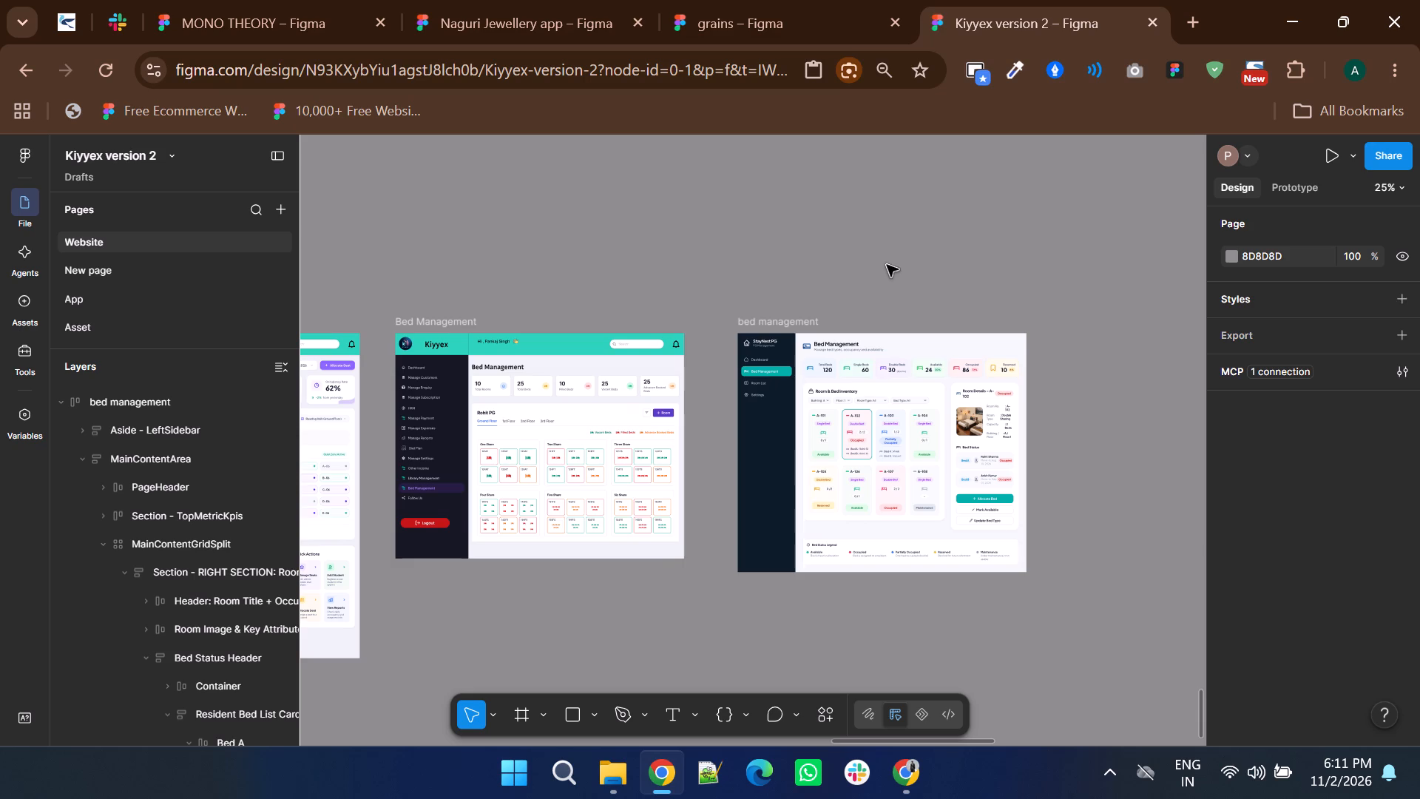
left_click(825, 232)
Move the two bed management frames out of the Library Management row into a separate row below, aligned with its first screen.
scroll(825, 232, "down", 2, "shift")
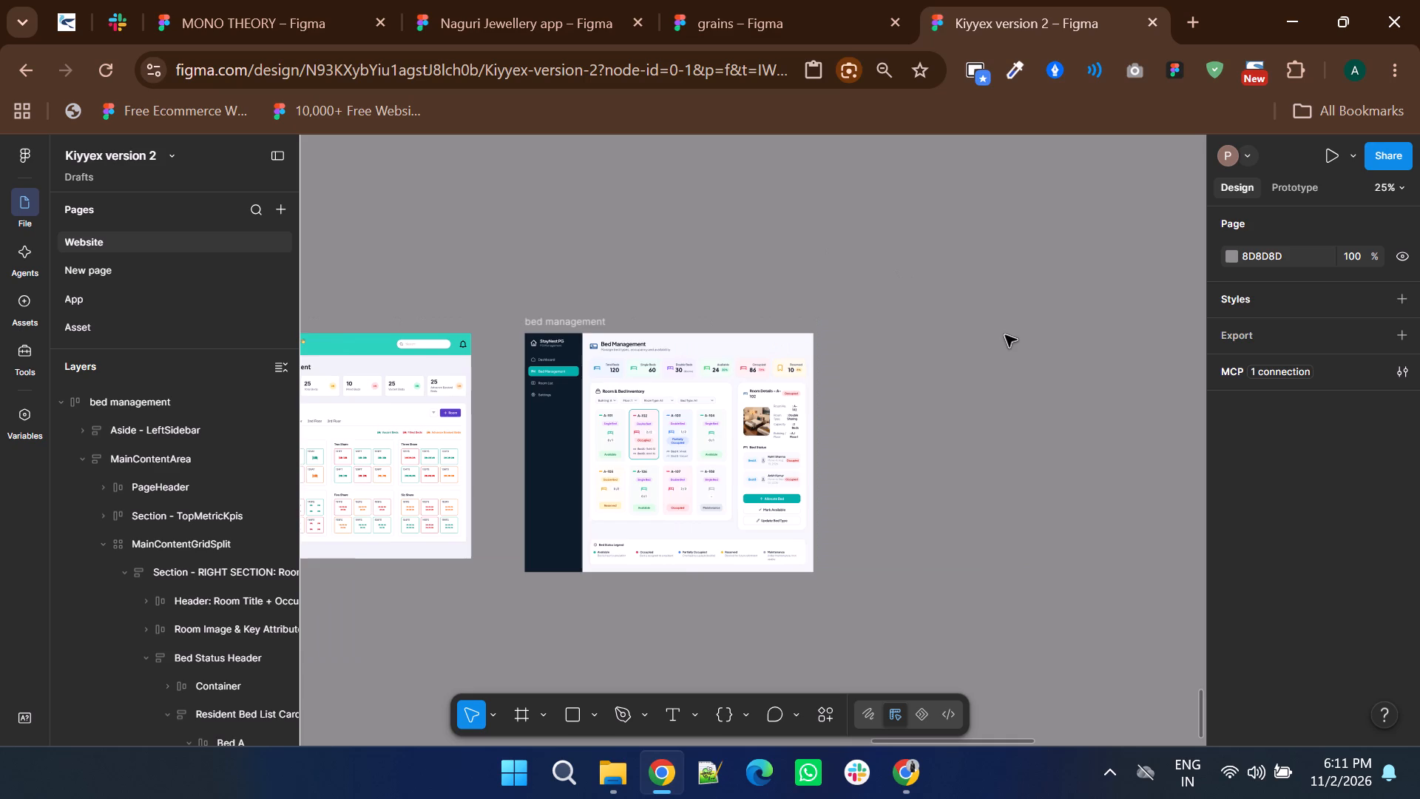
scroll(1005, 335, "down", 2, "ctrl")
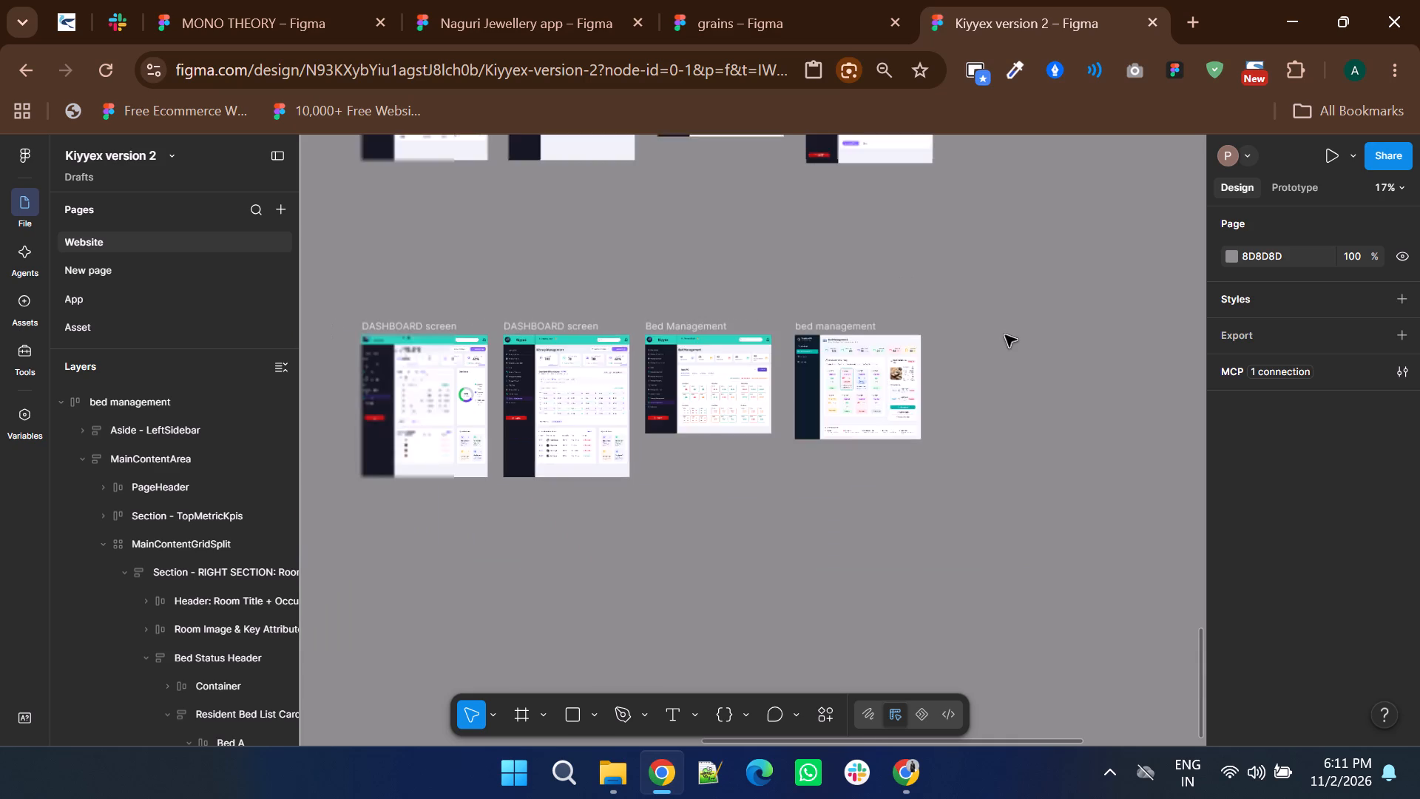
scroll(1005, 335, "down", 5, "ctrl")
scroll(1005, 335, "up", 7, "ctrl")
scroll(1005, 335, "down", 8, "ctrl")
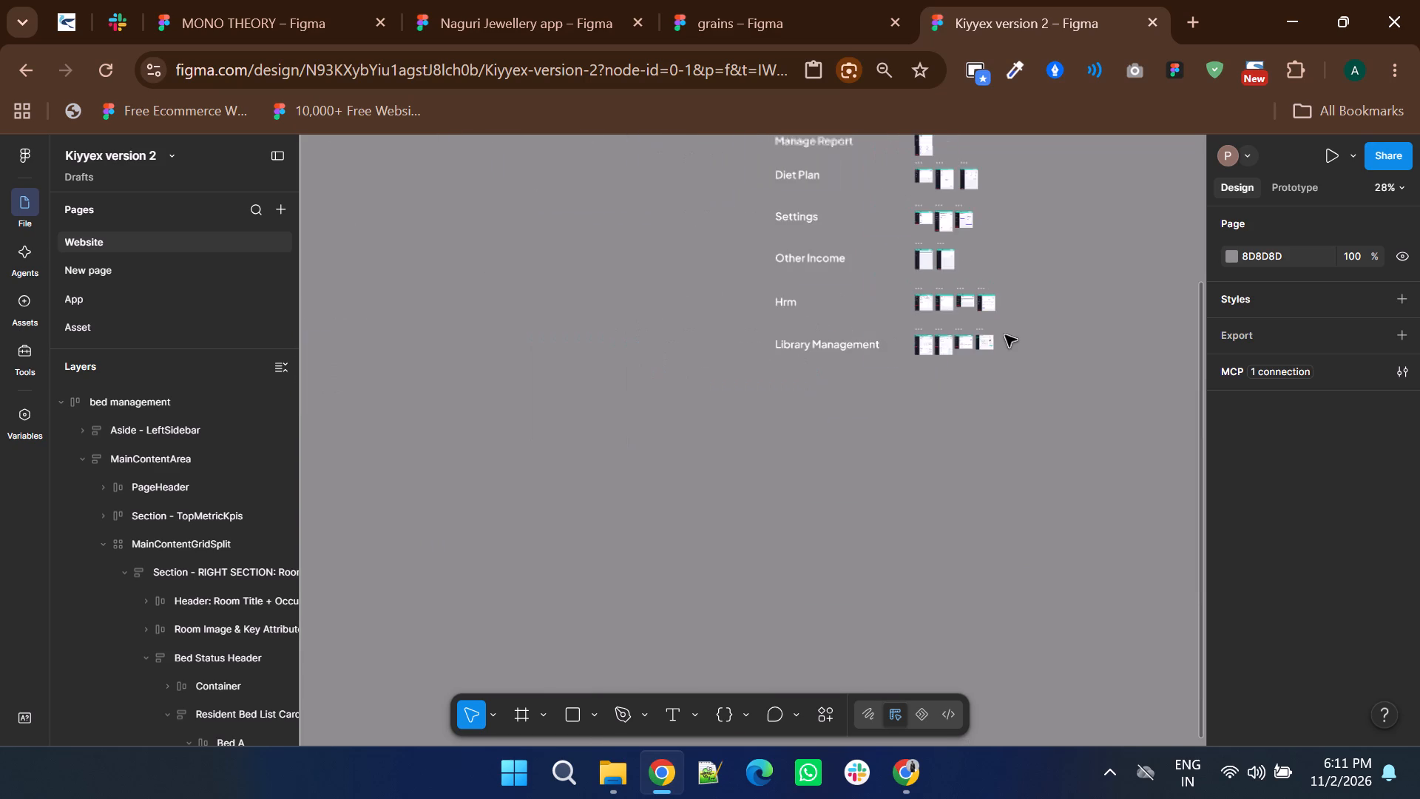
scroll(1005, 335, "up", 6, "ctrl")
scroll(1005, 335, "down", 6, "ctrl")
scroll(826, 349, "up", 3, "ctrl")
scroll(826, 349, "down", 3, "shift")
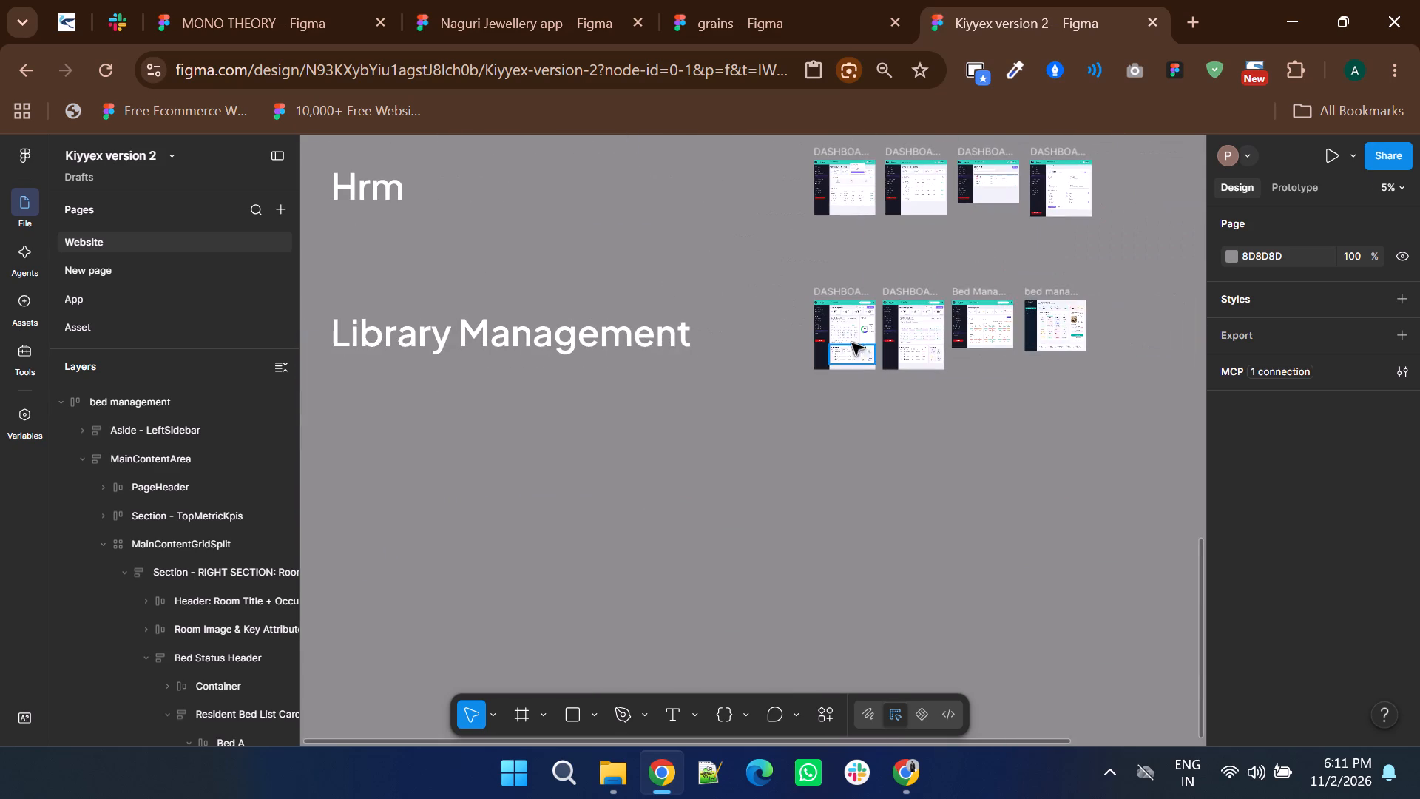
left_click_drag(969, 254, 1106, 408)
left_click_drag(994, 323, 856, 505)
left_click(697, 509)
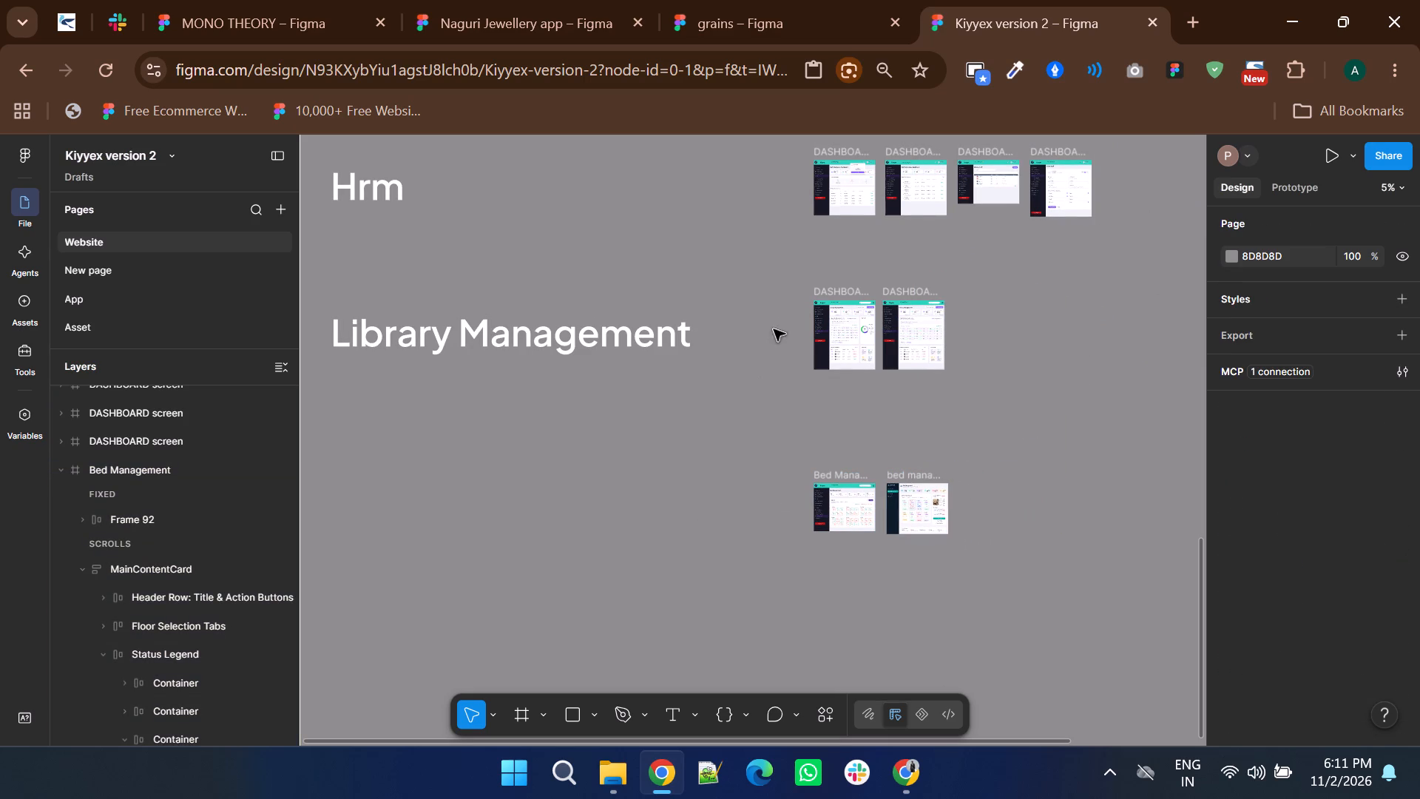
Rename the first DASHBOARD screen frame in the Library Management row as Library Management.
scroll(806, 360, "up", 4, "ctrl")
scroll(736, 465, "down", 3, "shift")
scroll(733, 471, "up", 1)
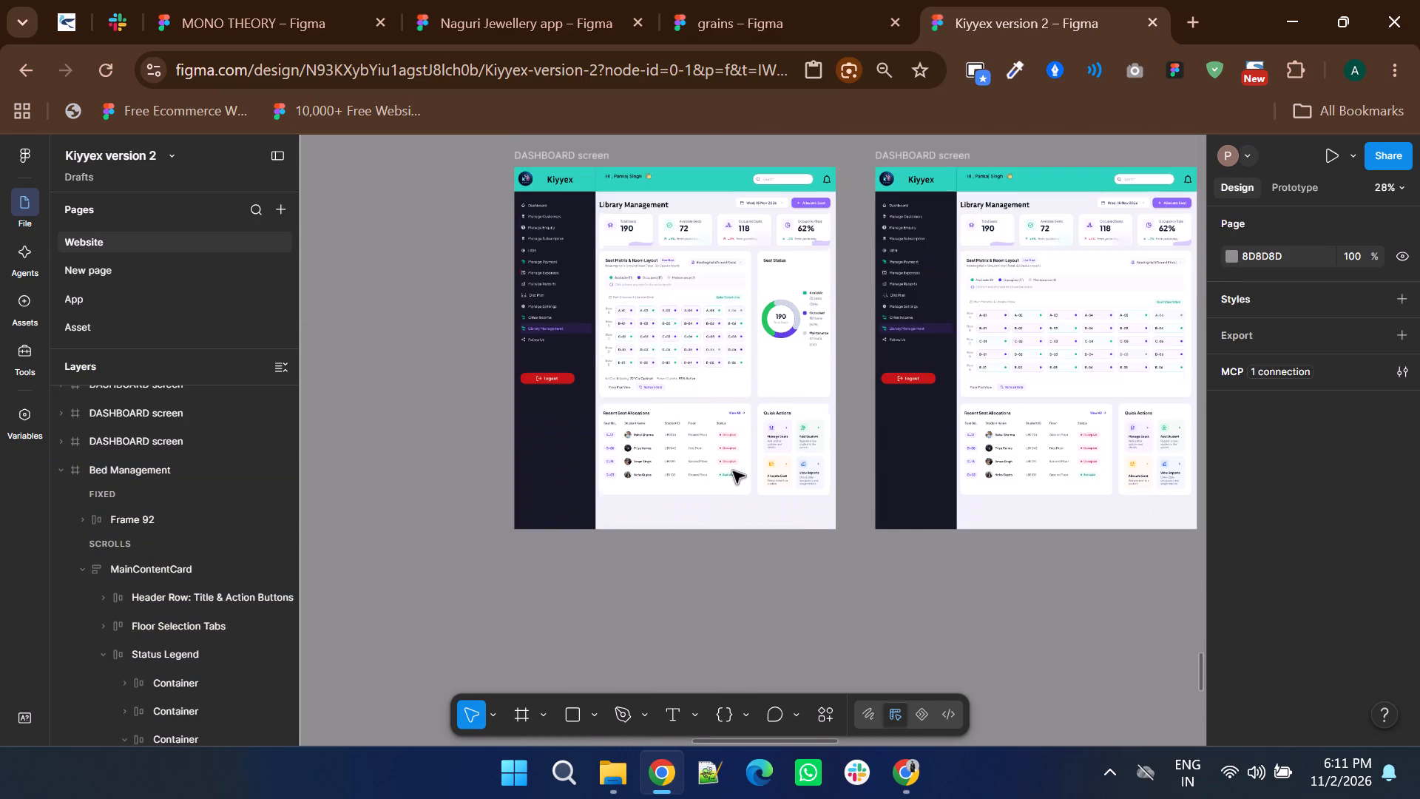
scroll(733, 471, "up", 1)
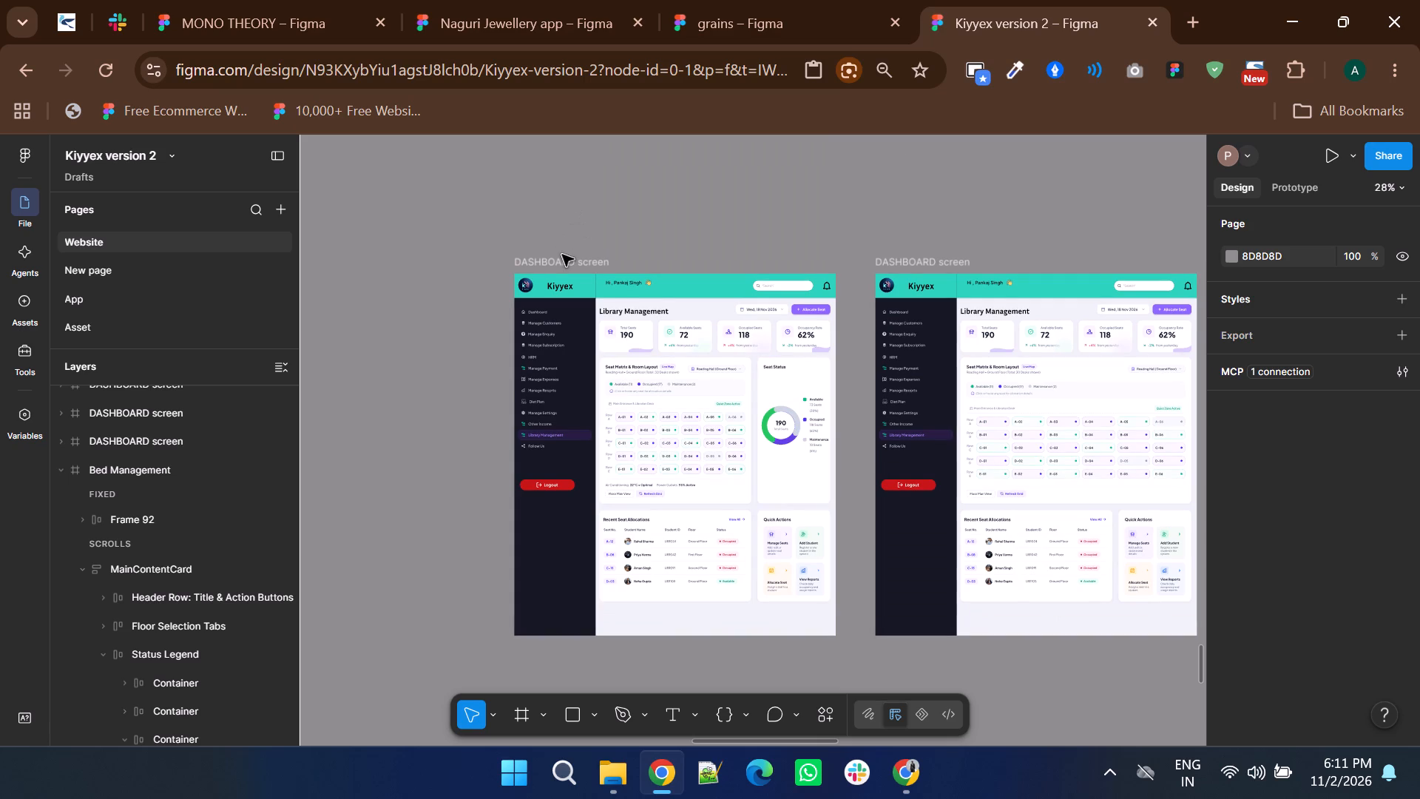
double_click(562, 254)
double_click(567, 261)
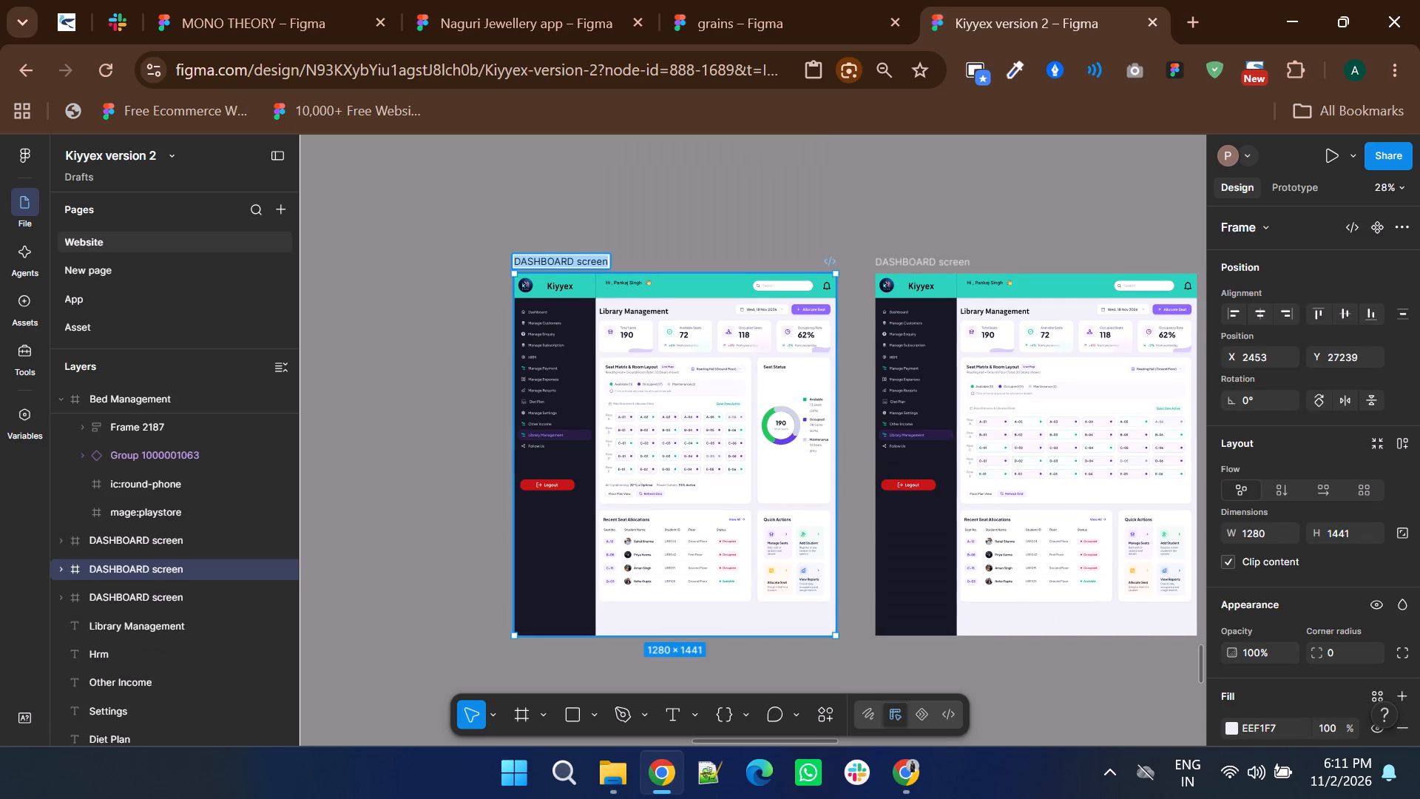
type("Library")
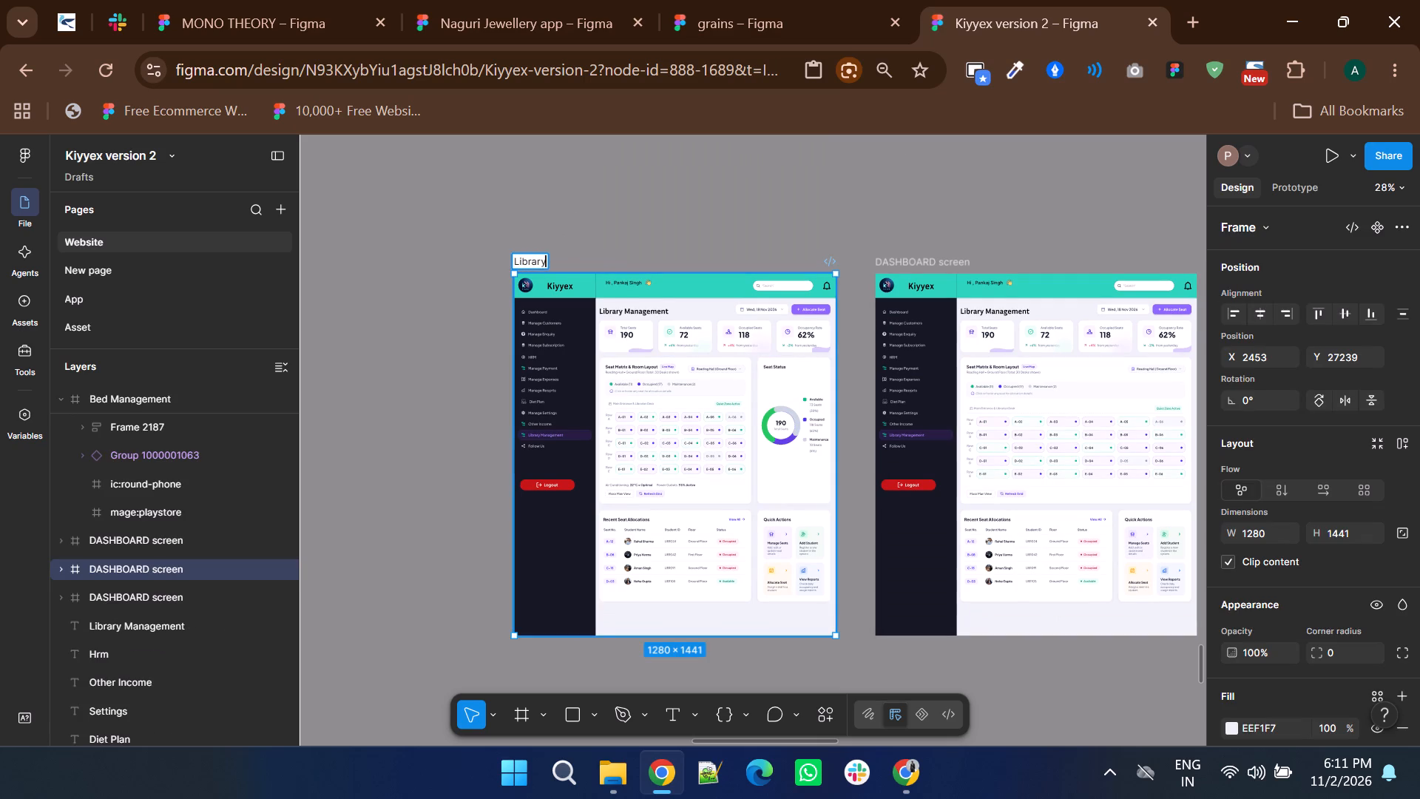
key("space")
type("Man")
type("agement")
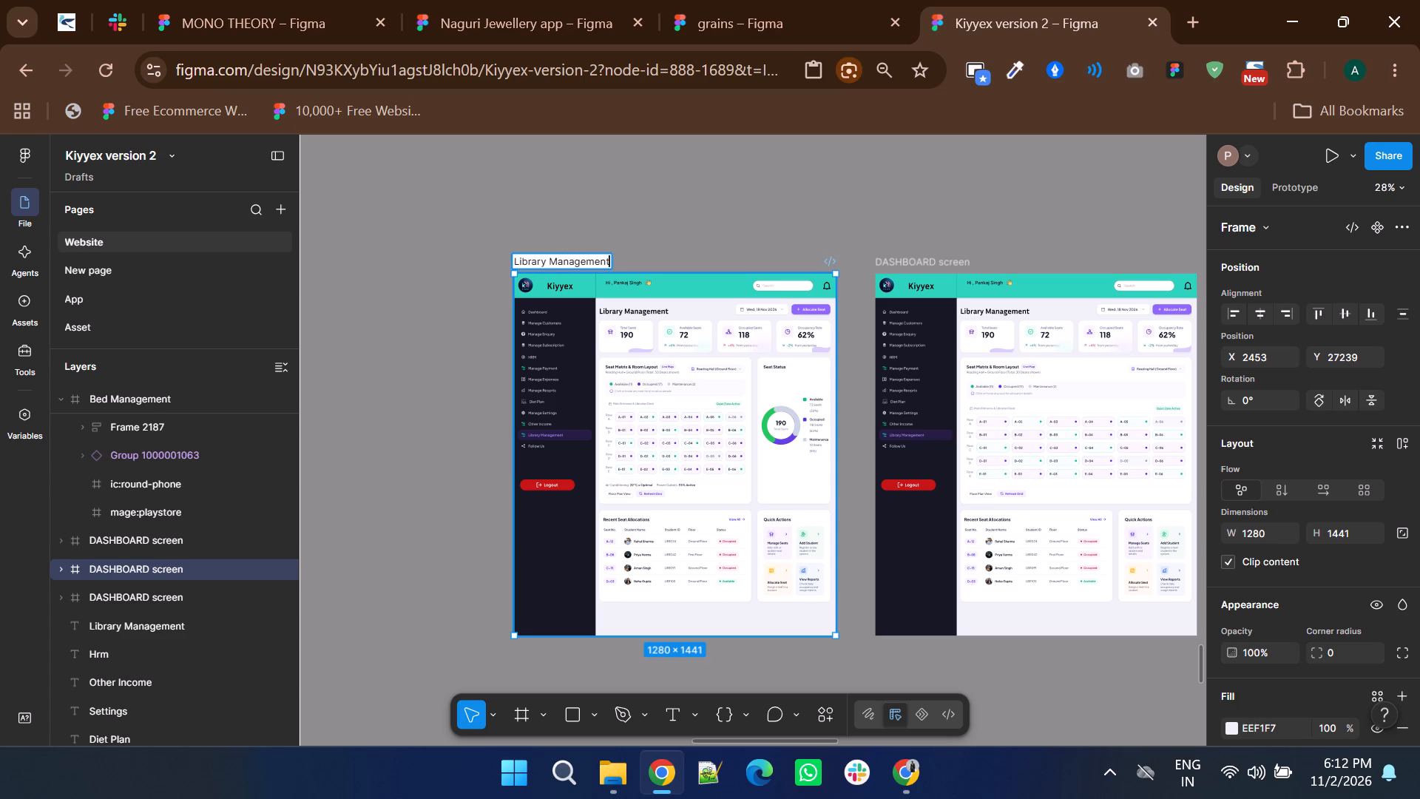
double_click(827, 181)
Rename the second DASHBOARD screen frame in the Library Management row as Library Management.
double_click(944, 257)
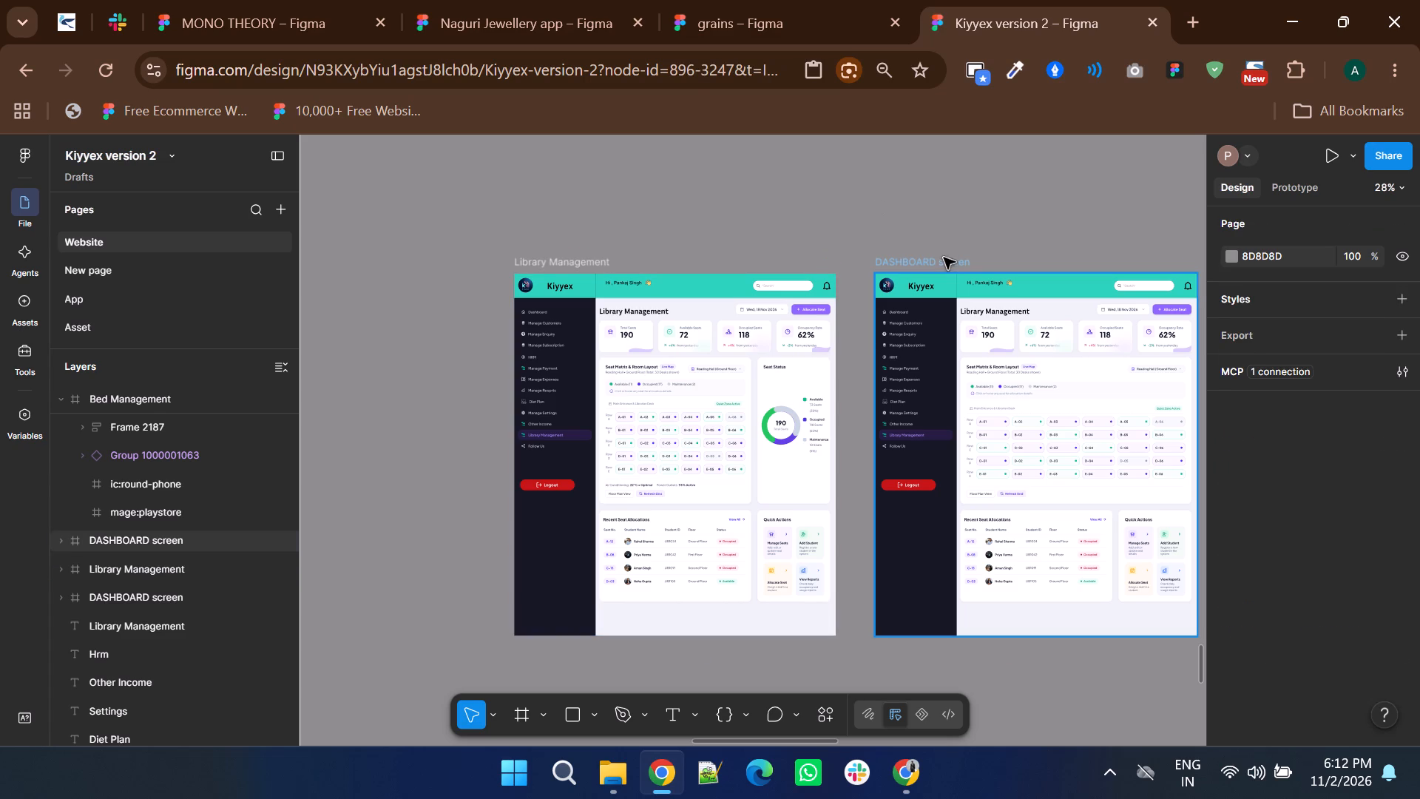
type("lIb")
key("BackSpace")
key("BackSpace")
key("BackSpace")
type("Library Managemtn")
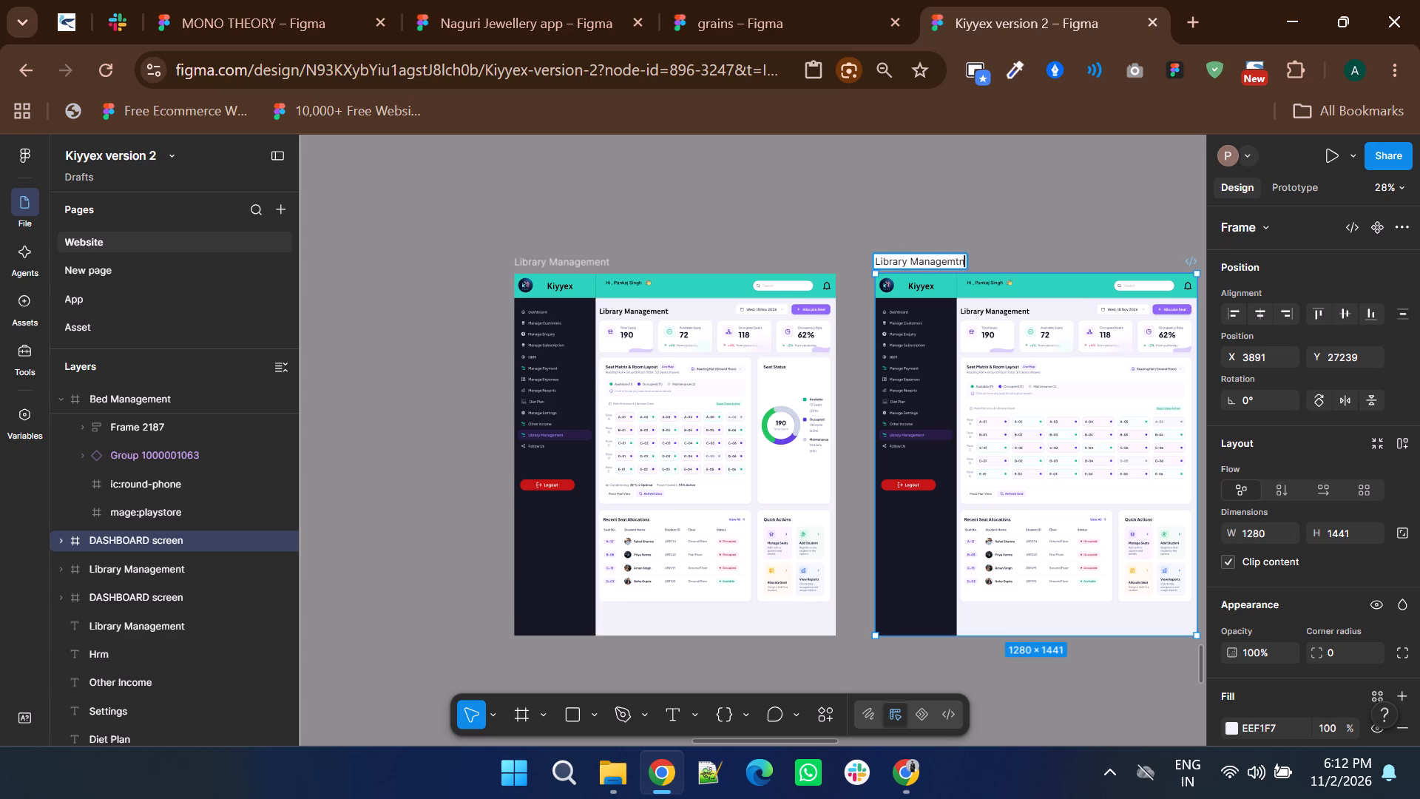
key("space")
key("BackSpace")
key("BackSpace")
key("BackSpace")
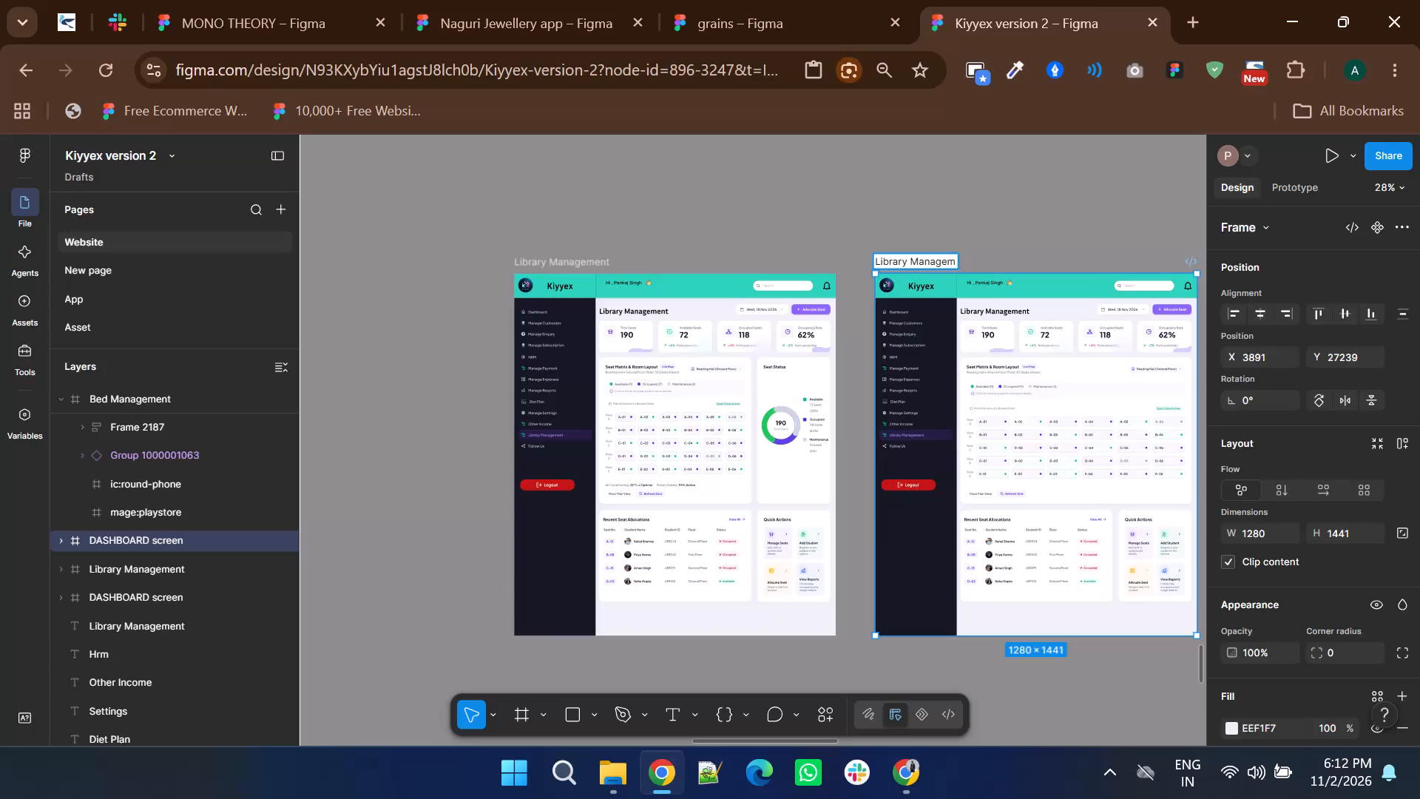
key("BackSpace")
key("BackSpace")
type("ement")
double_click(993, 218)
Duplicate the large Library Management heading and place the copy directly below it, beside the row of bed management screens.
scroll(993, 218, "down", 2, "ctrl")
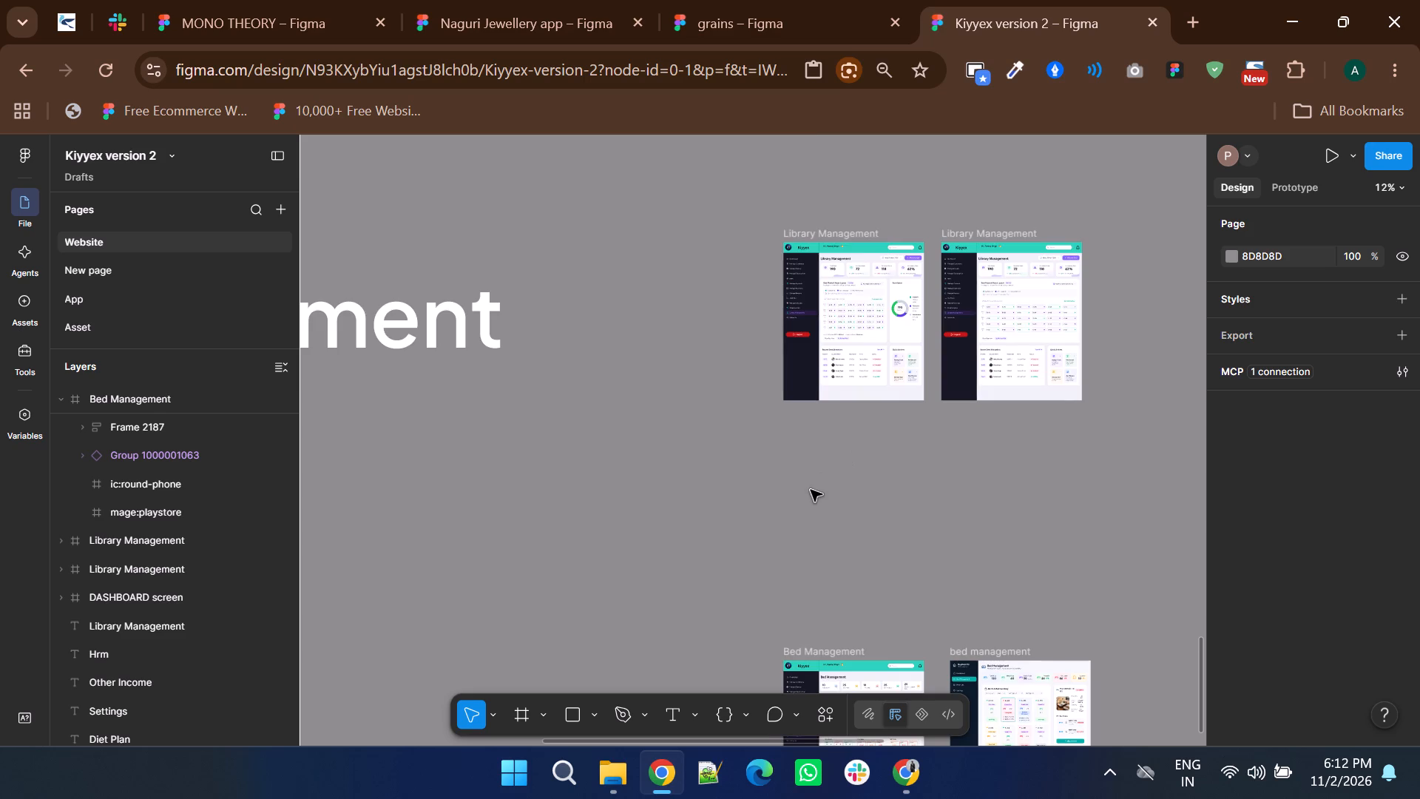
scroll(811, 490, "down", 1, "ctrl")
scroll(811, 490, "down", 2)
scroll(916, 492, "down", 1, "ctrl")
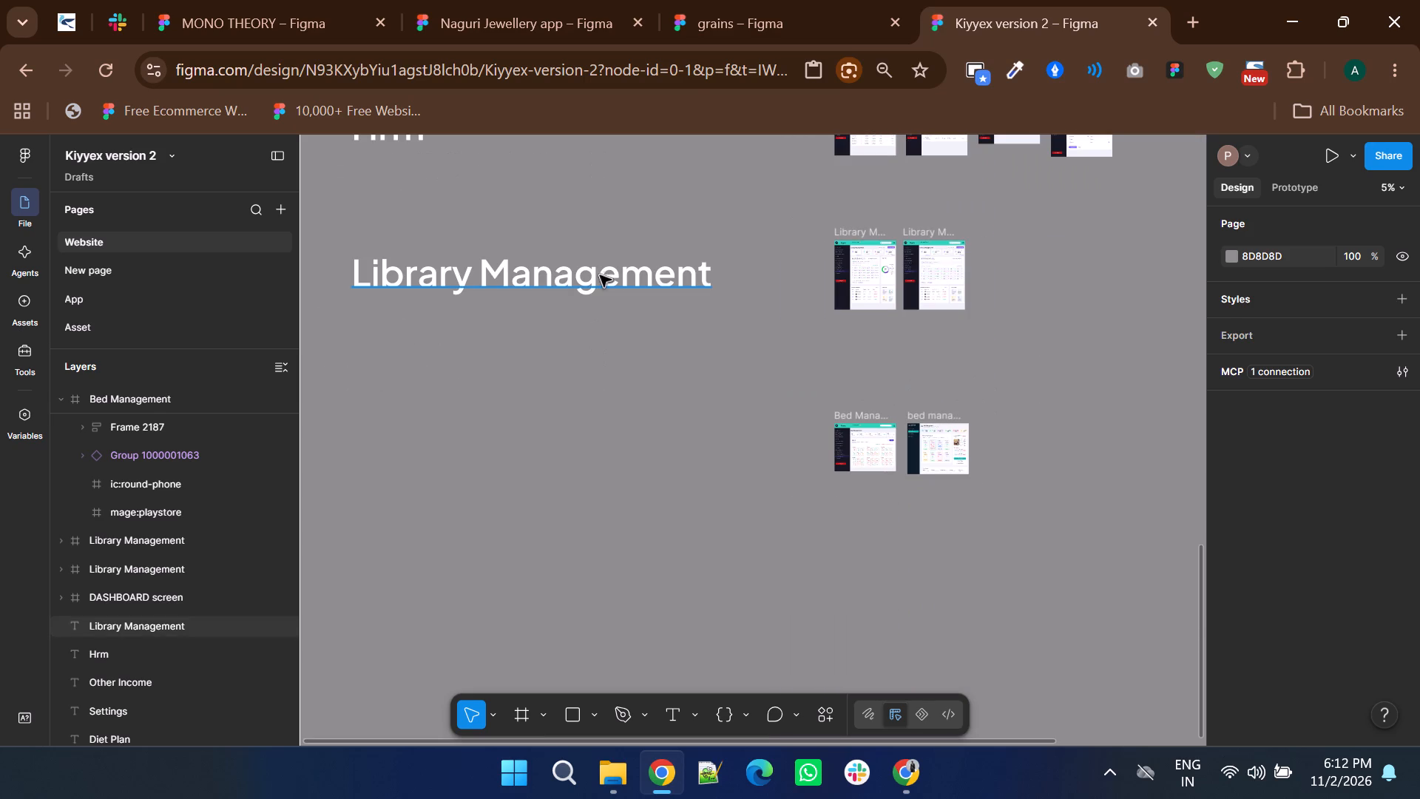
left_click(601, 273)
left_click_drag(593, 276, 578, 426)
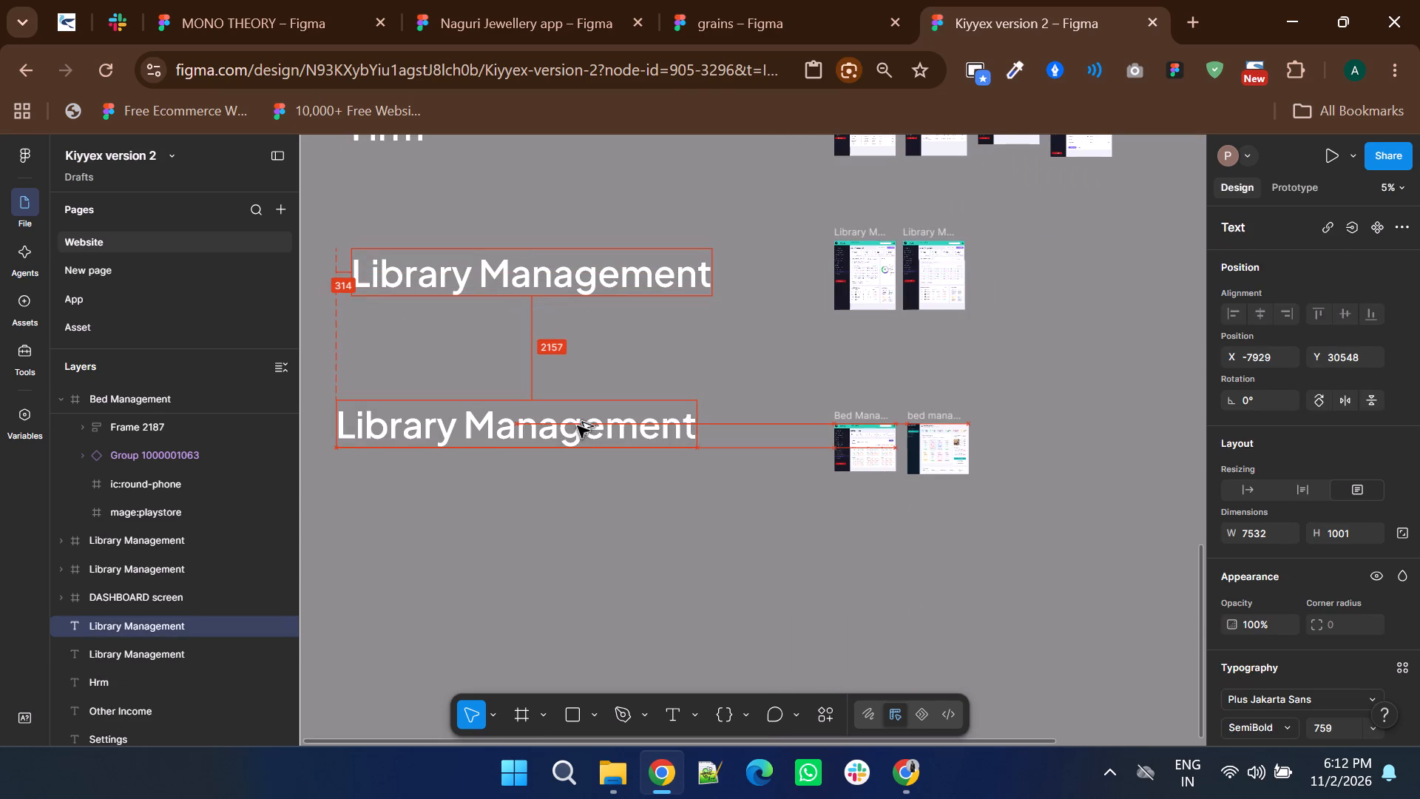
left_click_drag(578, 426, 595, 435)
Change the duplicated heading's text to Bed Management.
double_click(595, 435)
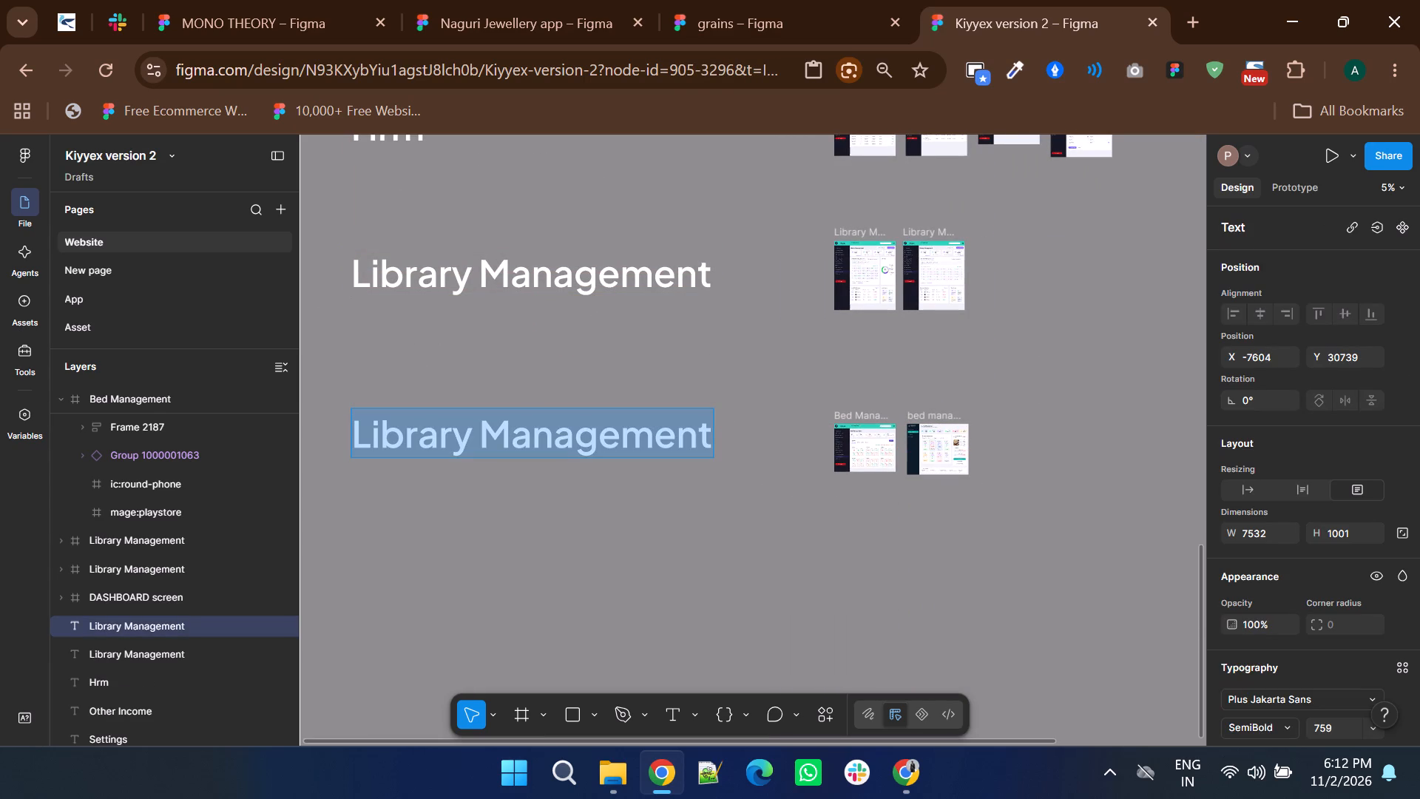
key("shift+e")
key("BackSpace")
key("BackSpace")
type("Be")
type("d Management")
key("Return")
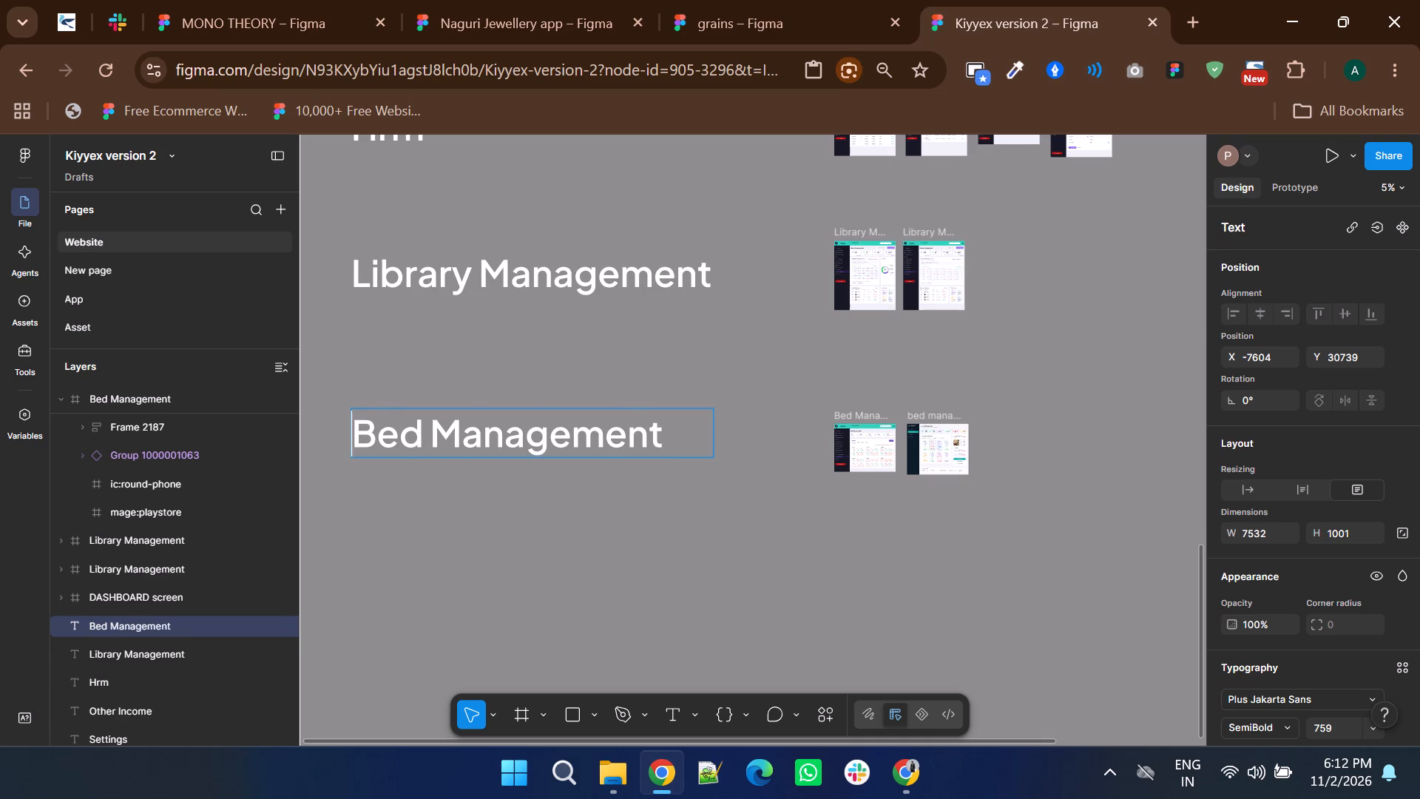
left_click(710, 491)
Narrow the Bed Management heading's text box to a width of about 6753 to fit its text.
left_click_drag(714, 435, 683, 445)
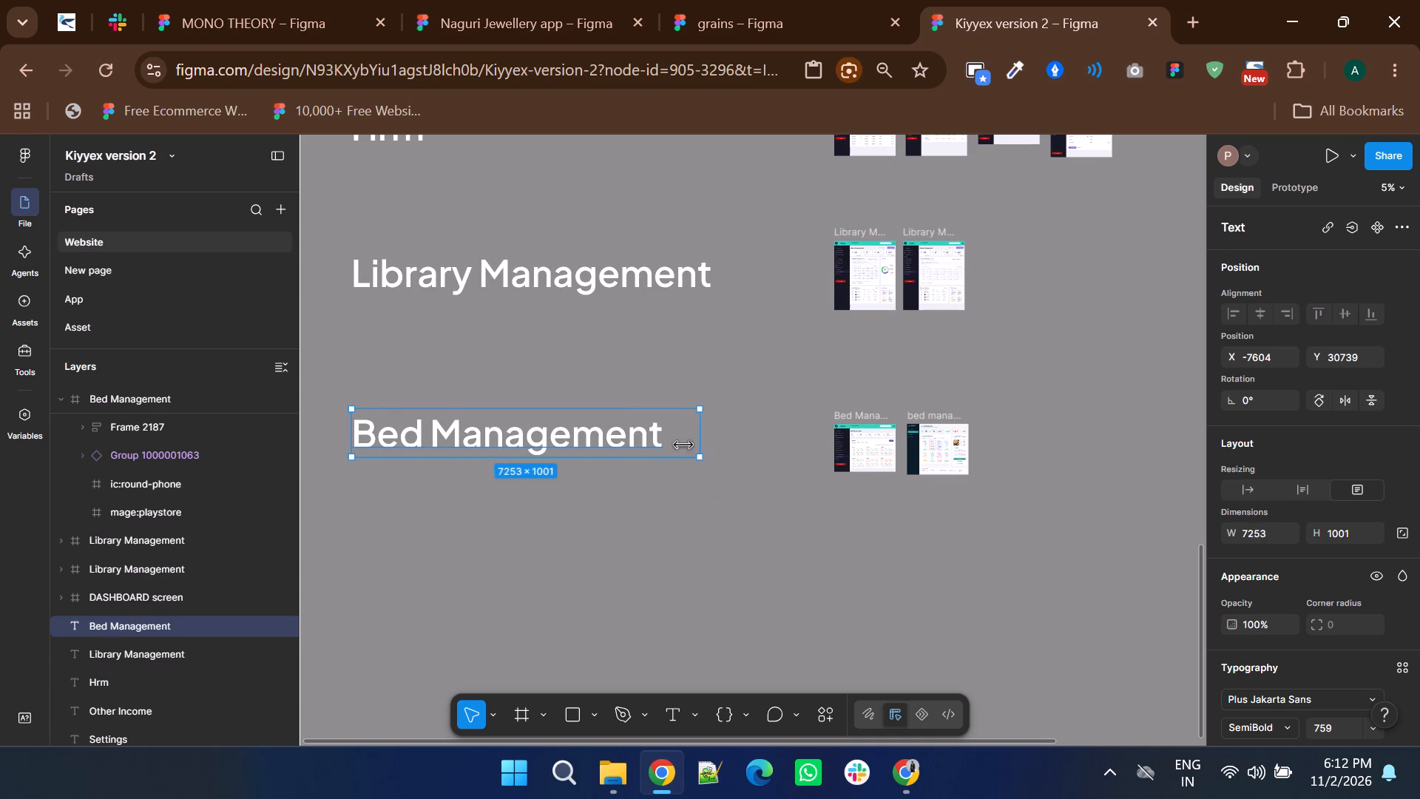
left_click_drag(683, 445, 675, 446)
left_click(759, 536)
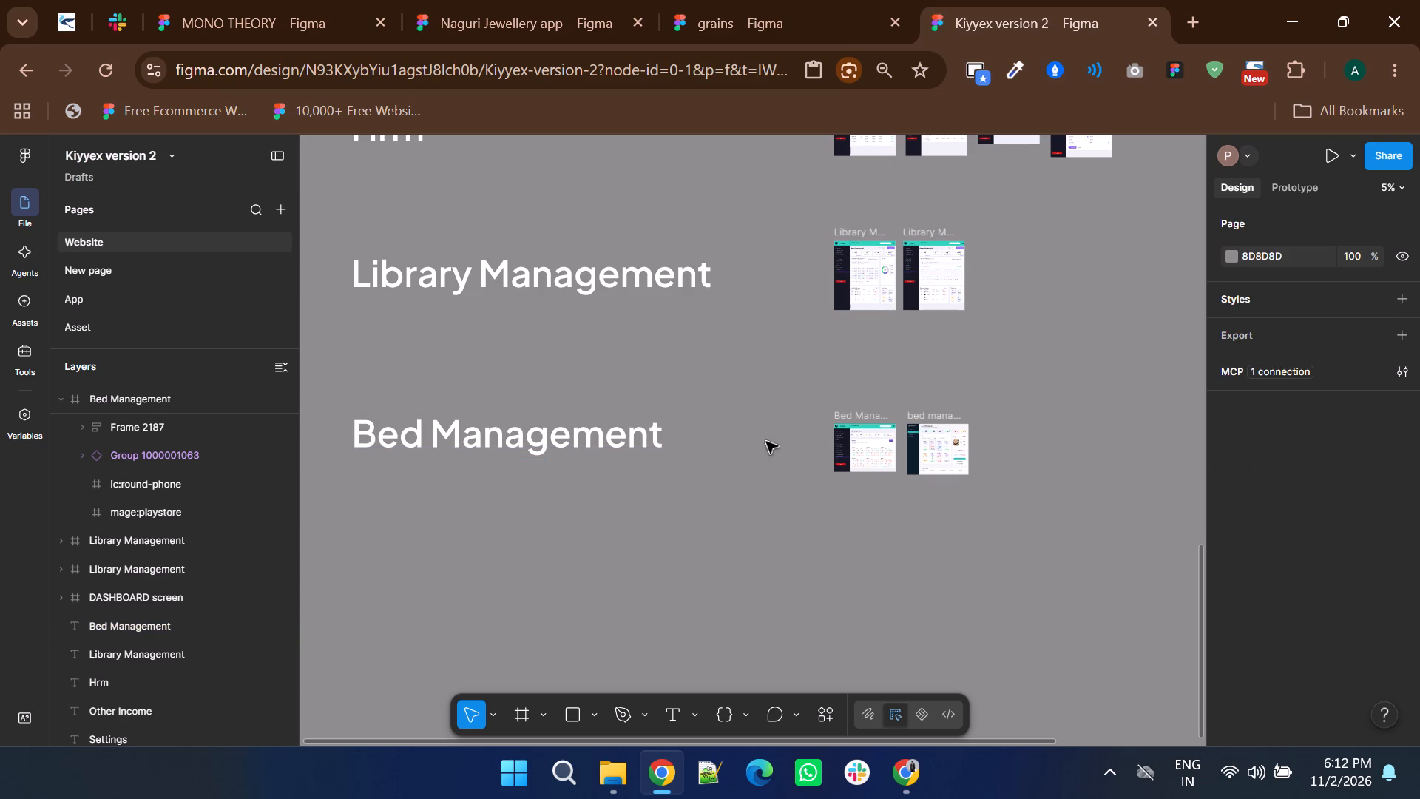
Nudge the Bed Management heading down to Y 30767 beside its row of screens.
left_click(592, 439)
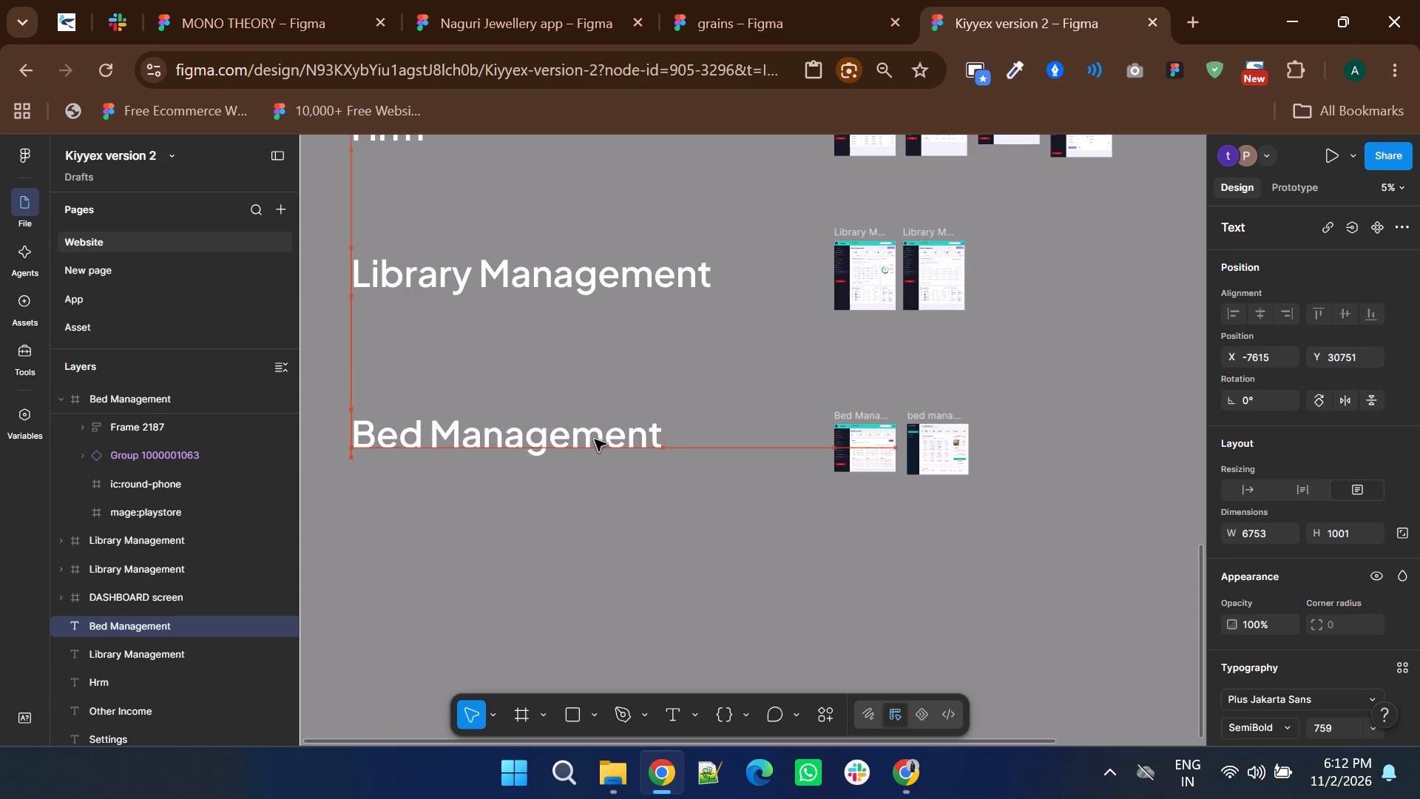
left_click(595, 439)
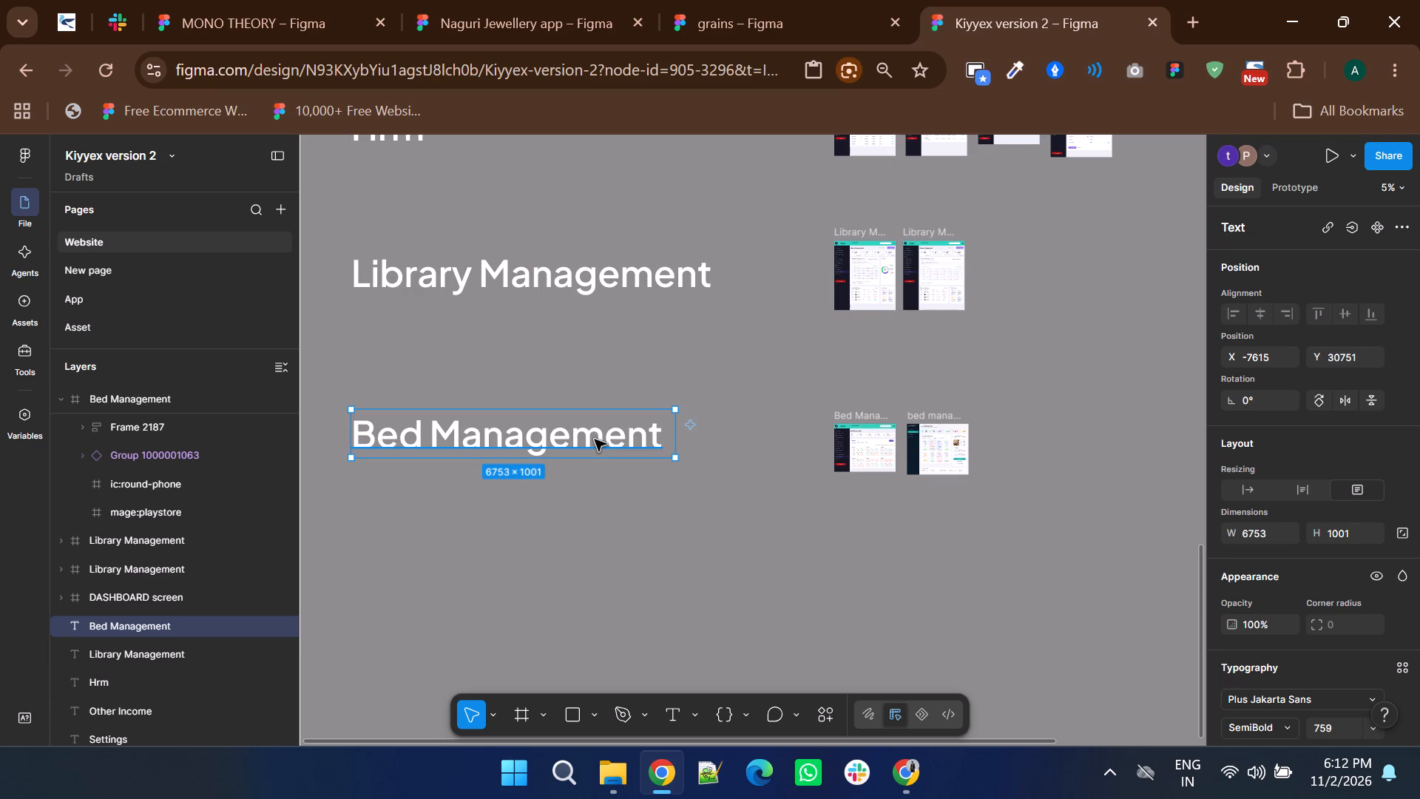
key("Down")
key("Down")
key("Down")
key("Down")
key("Down")
key("Down")
key("Down")
key("Down")
key("Down")
key("Down")
key("Down")
key("Down")
key("Down")
key("Down")
key("Down")
key("Down")
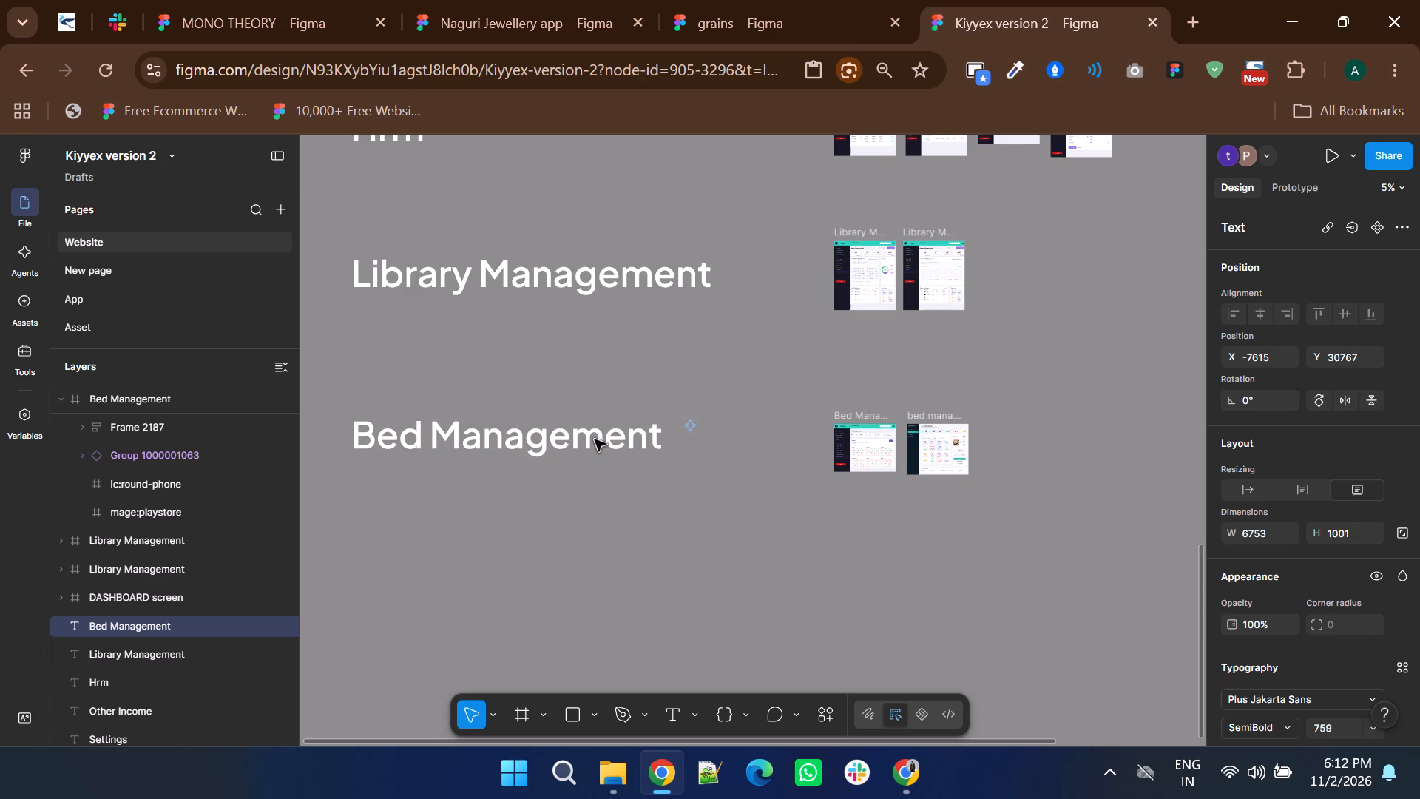
left_click(602, 500)
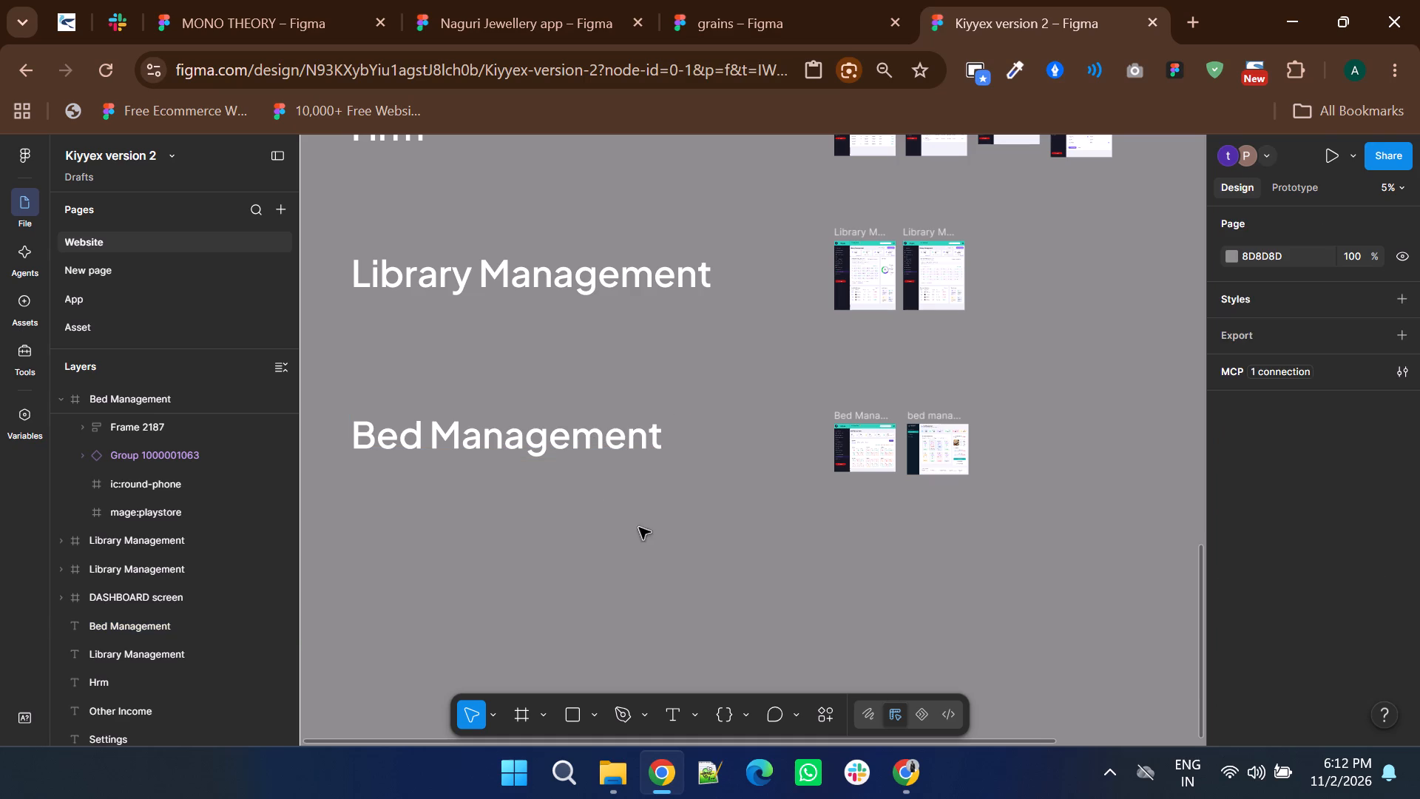
Replace the StayNest PG sidebar in the bed management frame with a copy of the Kiyyex Bed Management screen's sidebar.
scroll(947, 451, "up", 5, "ctrl")
scroll(947, 451, "down", 1, "ctrl")
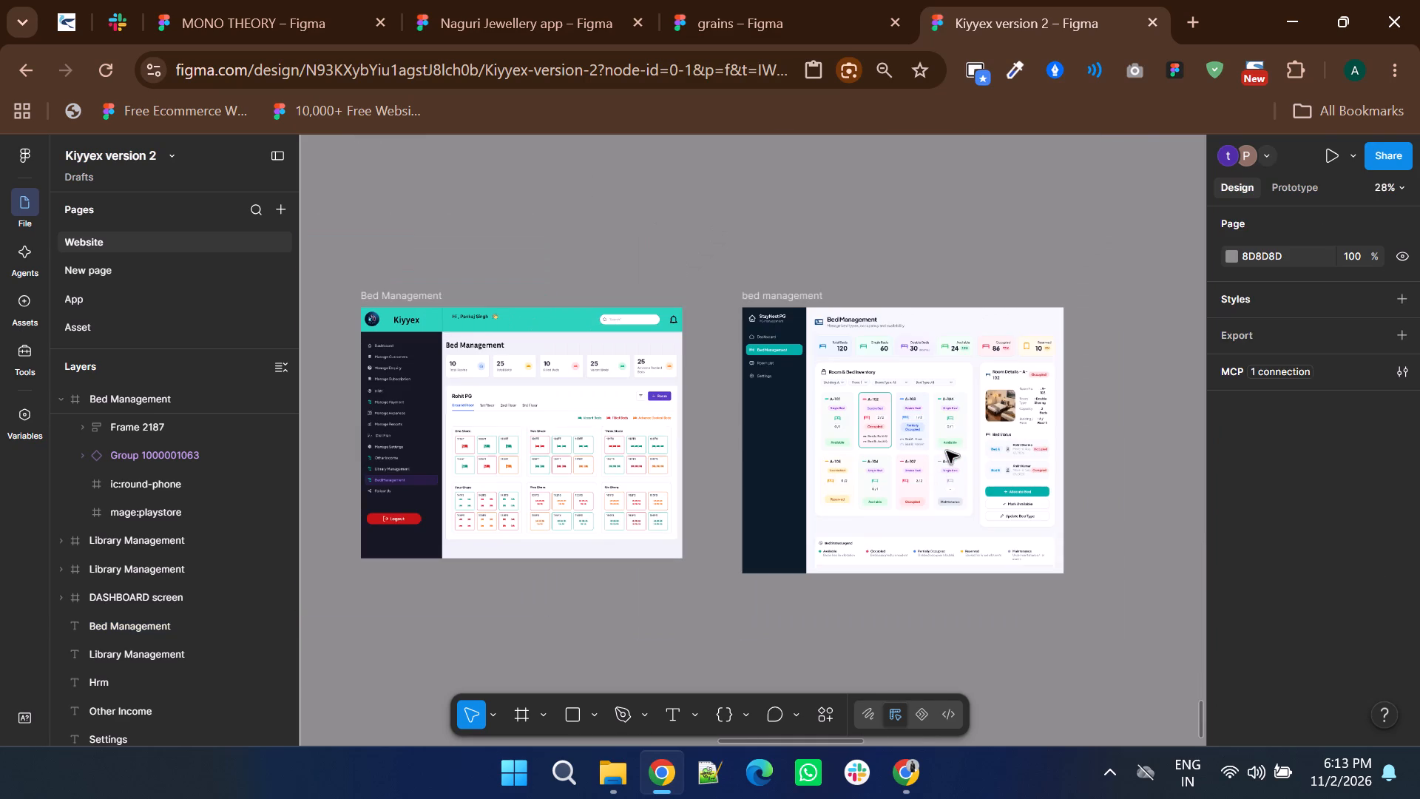
left_click(376, 390)
right_click(376, 390)
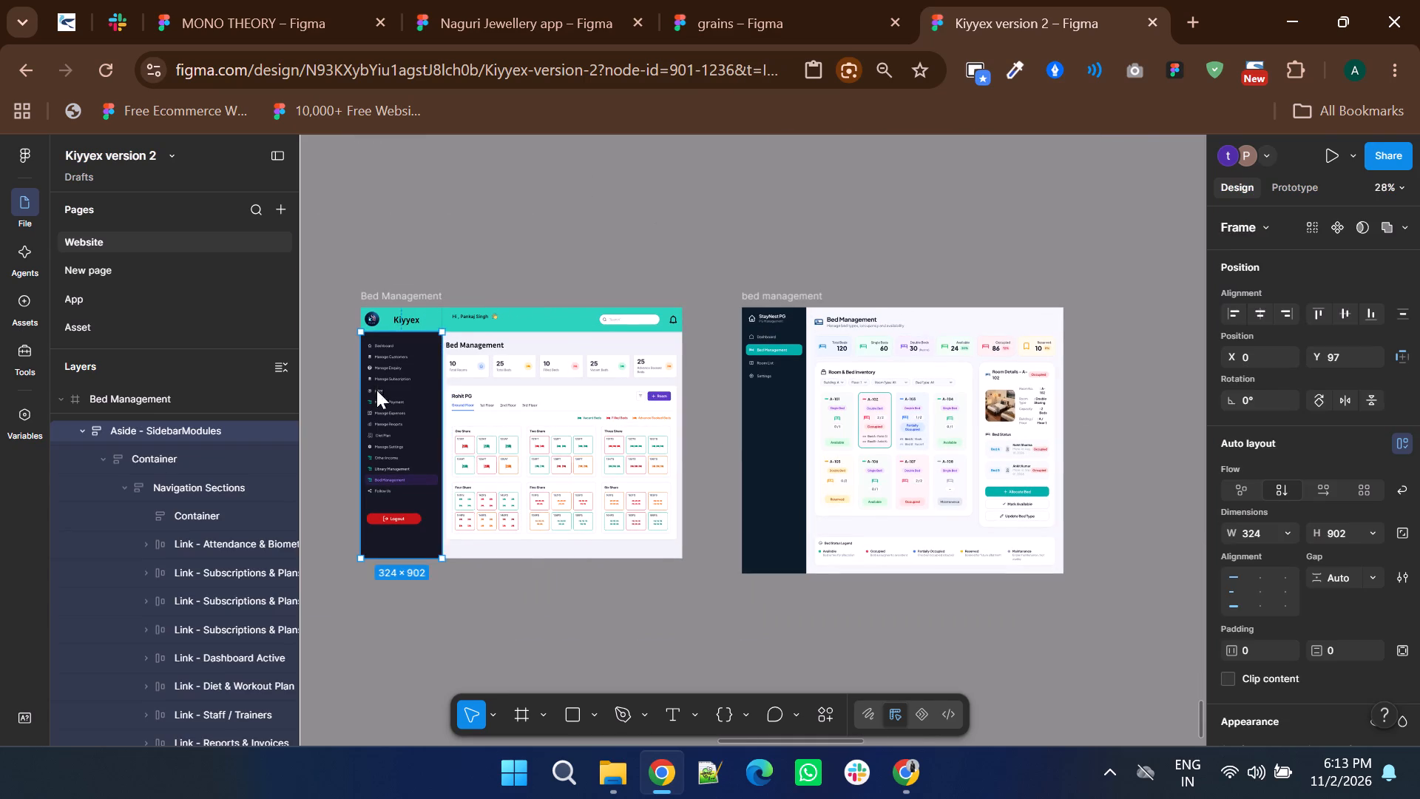
left_click(410, 210)
left_click(800, 367)
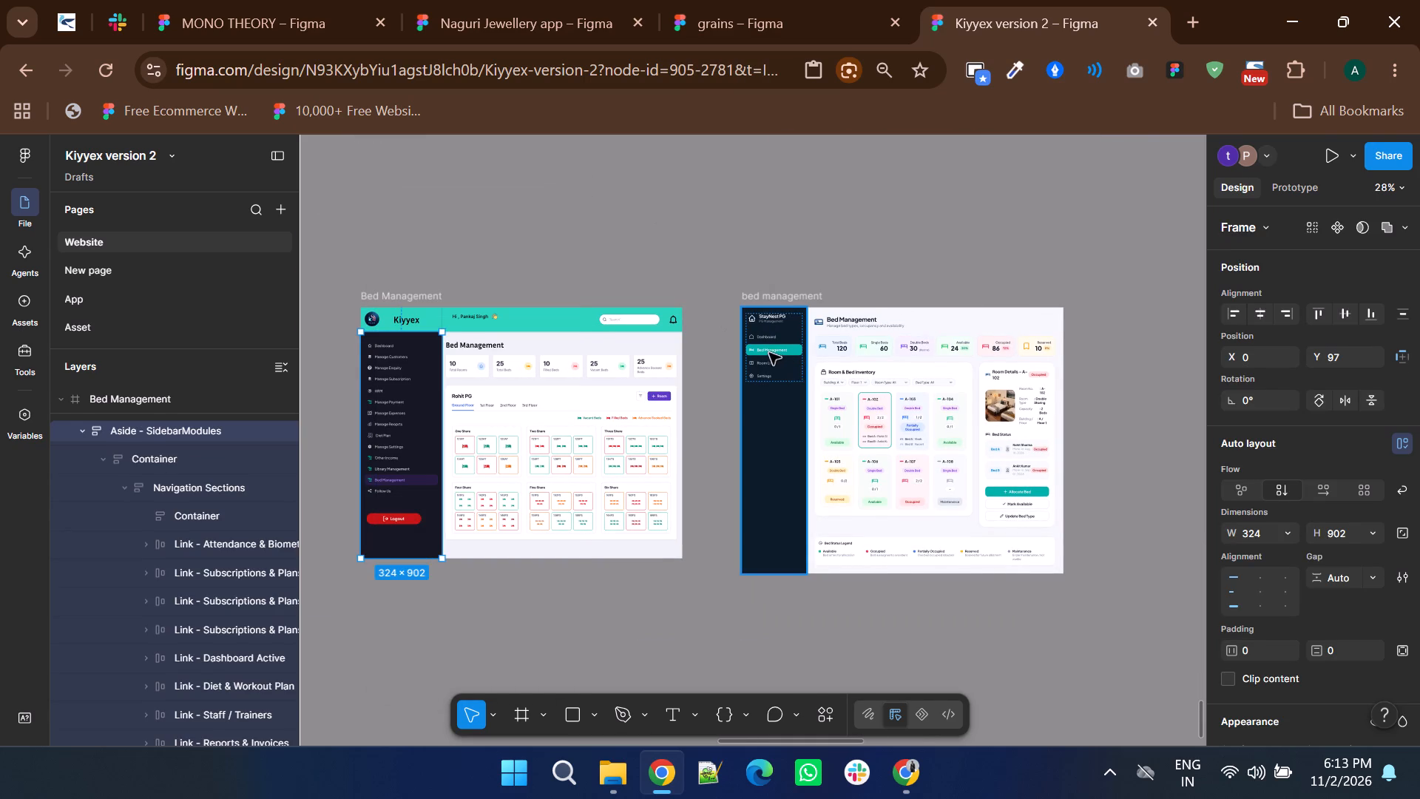
right_click(769, 353)
left_click(818, 244)
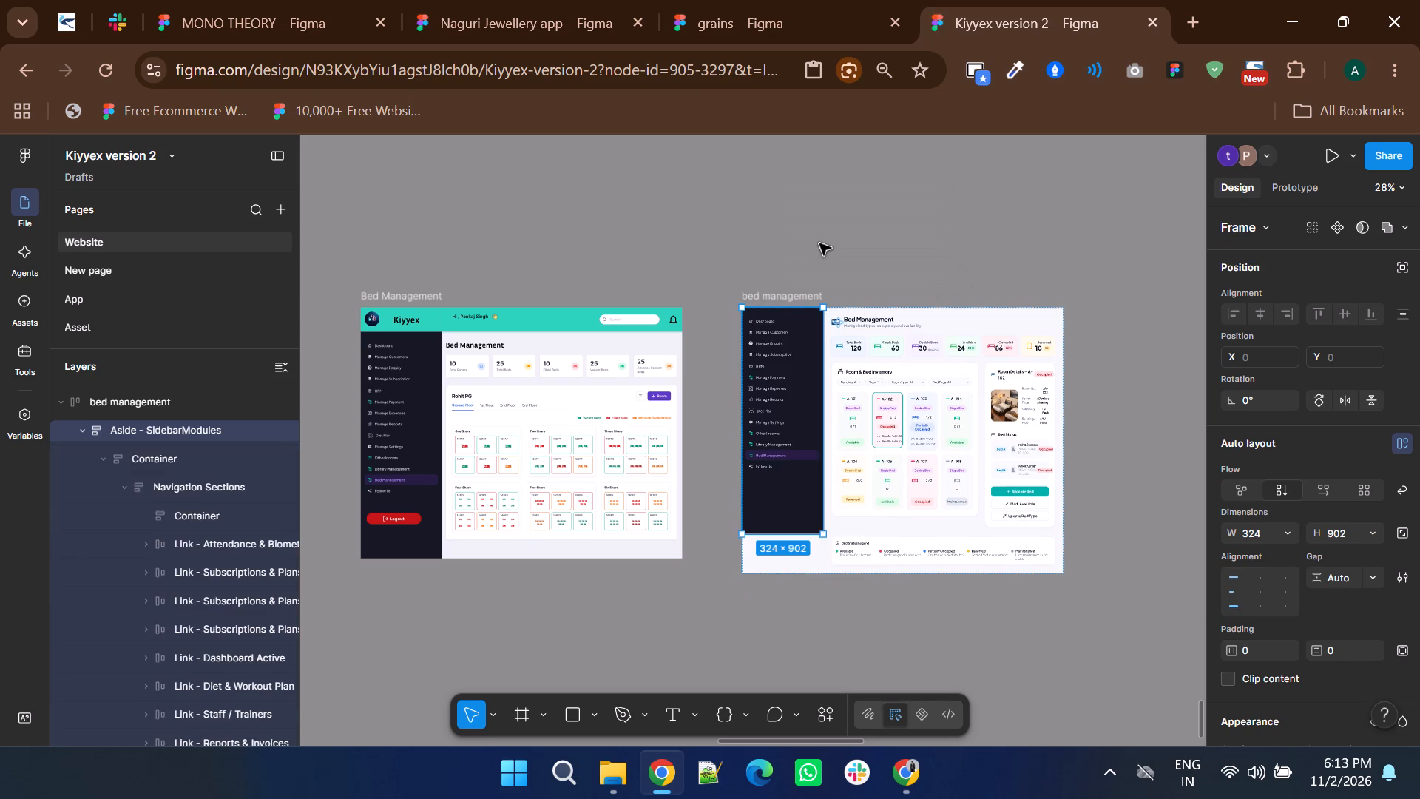
left_click(806, 229)
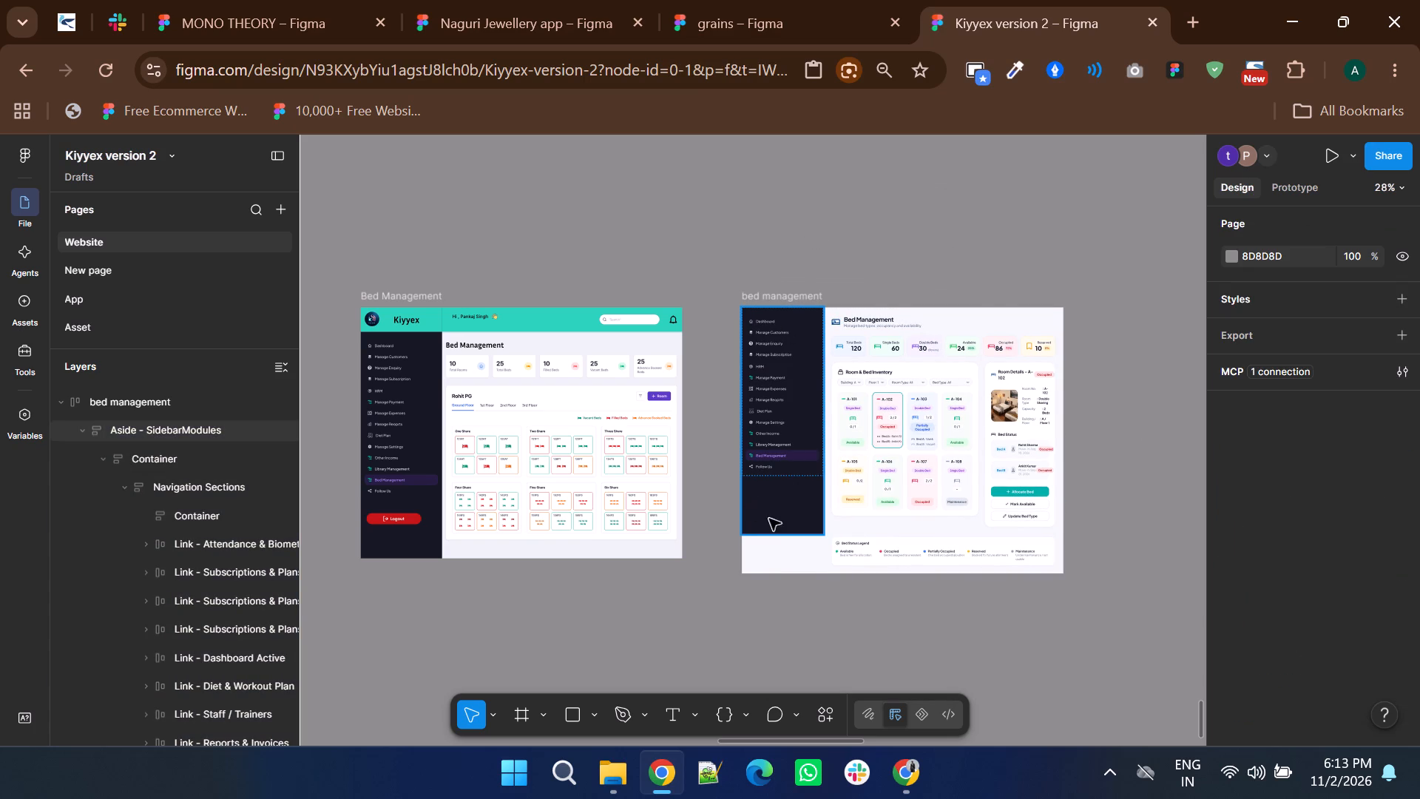
Stretch the replaced sidebar in the bed management frame to a height of 1059, reaching the frame's bottom edge.
left_click(771, 519)
scroll(786, 528, "up", 2, "ctrl")
left_click(776, 550)
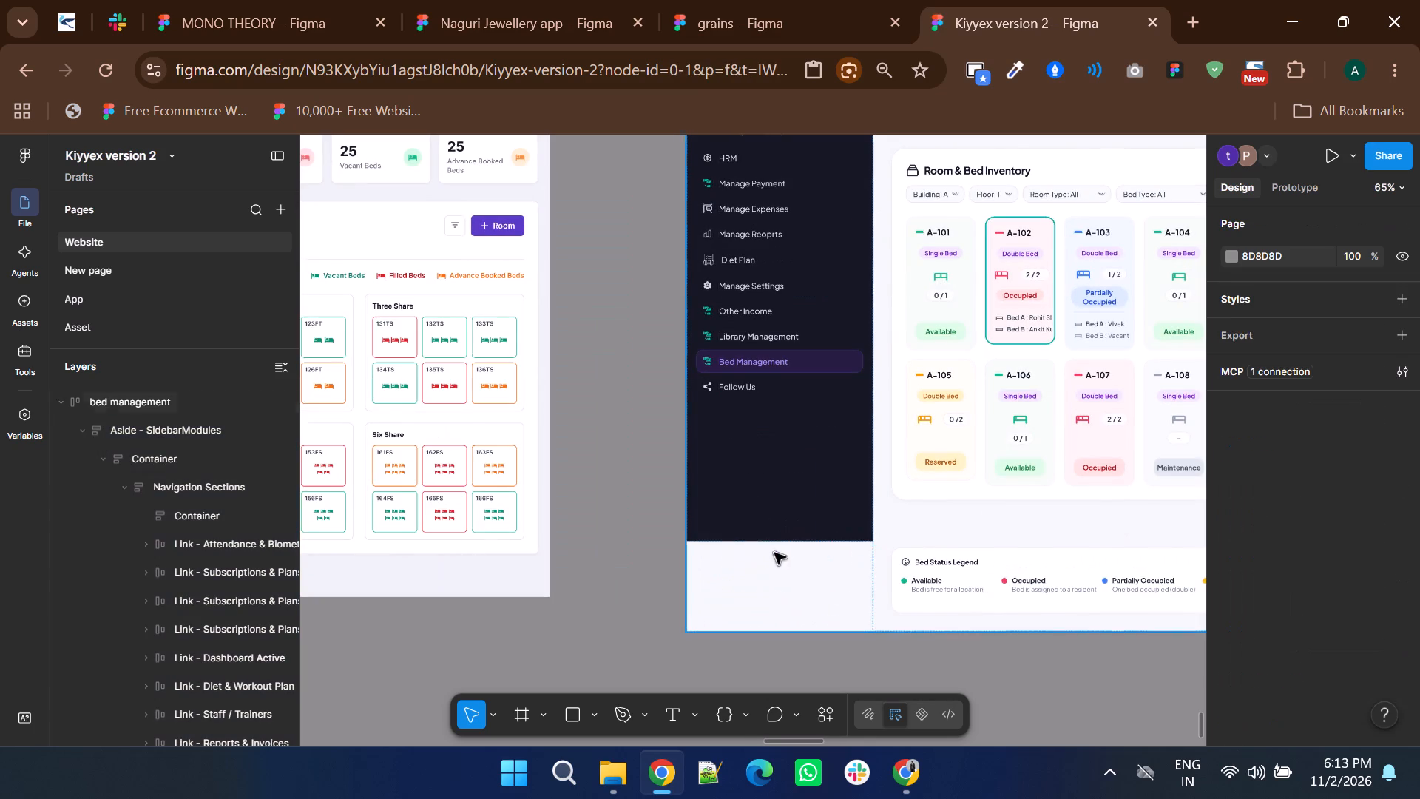
left_click(771, 531)
left_click_drag(768, 543, 768, 563)
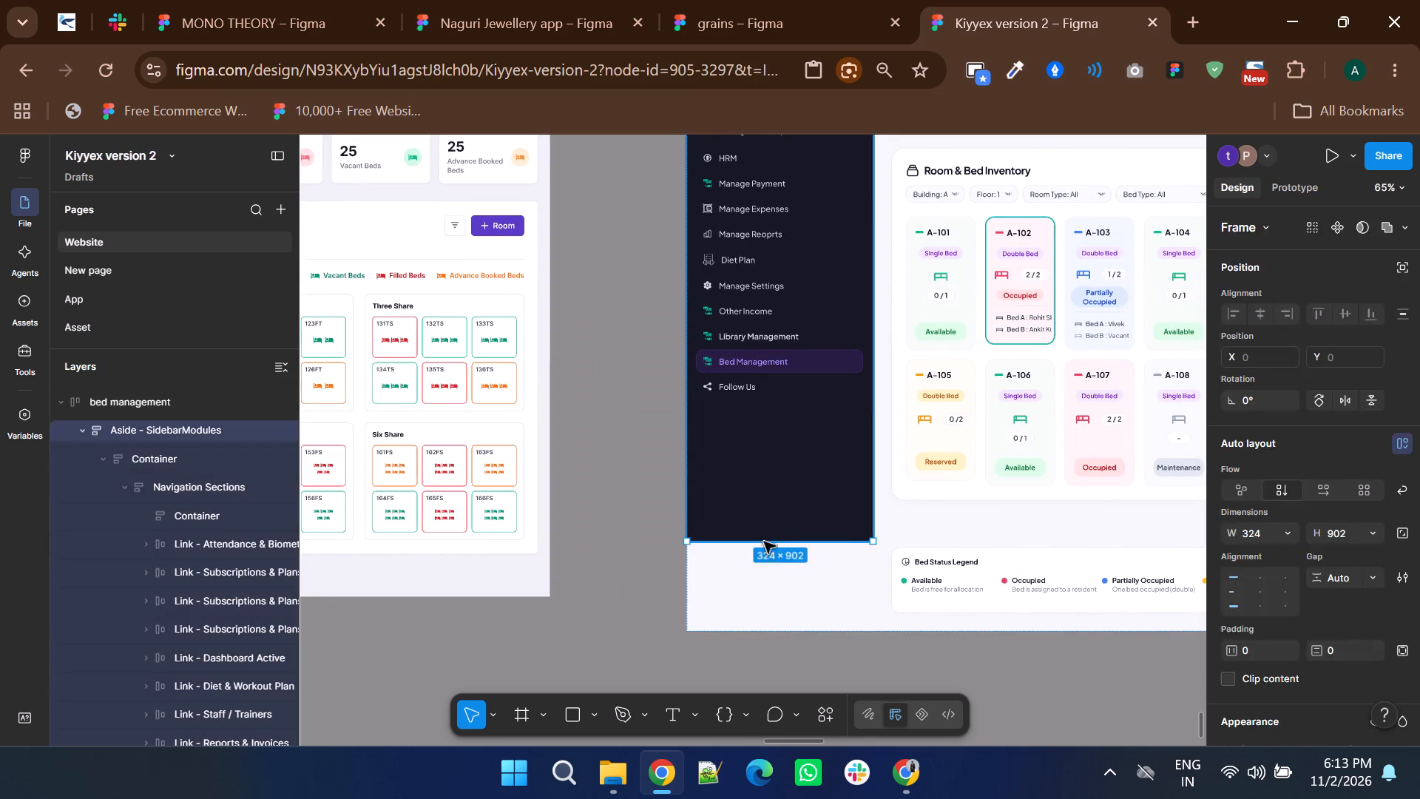
left_click(764, 525)
left_click_drag(764, 542, 768, 626, "ctrl")
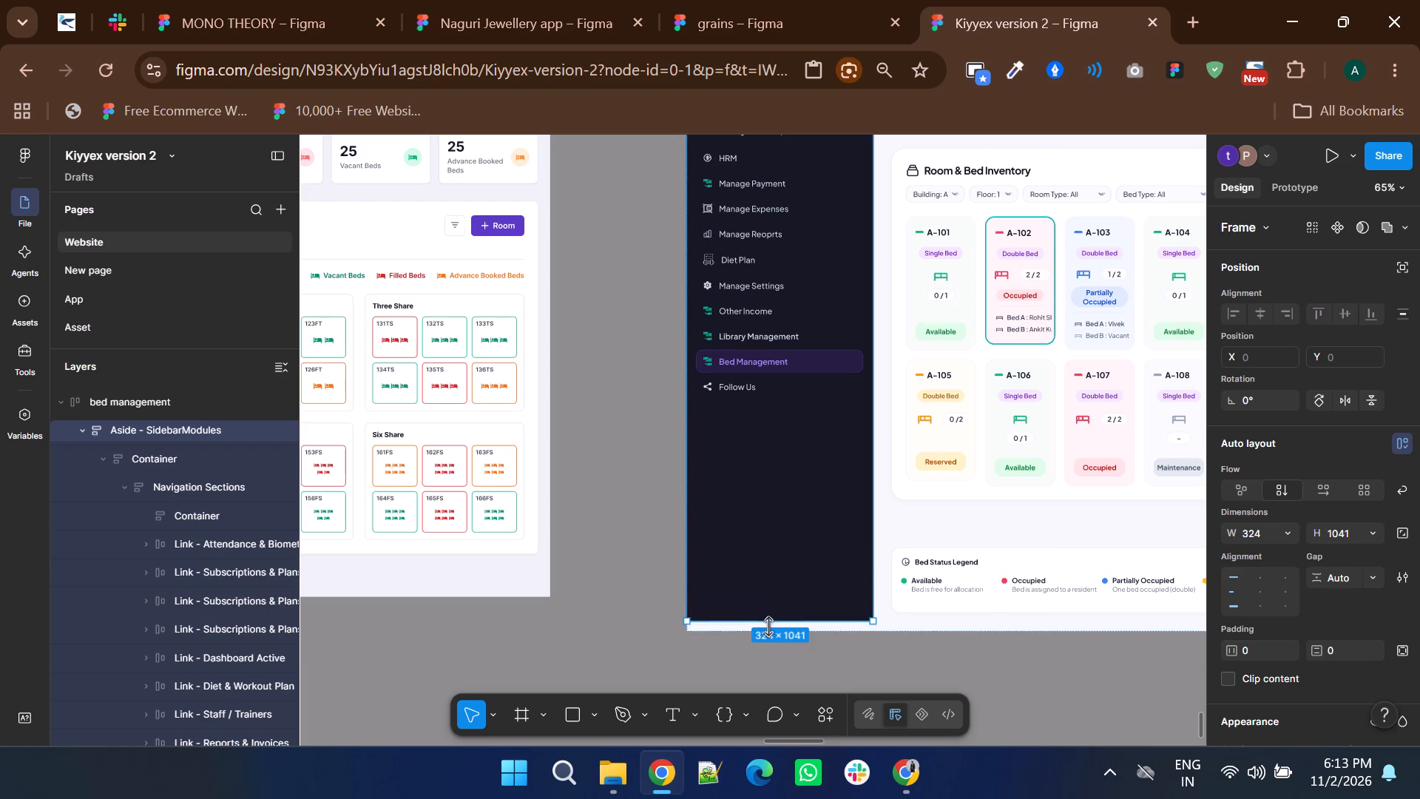
left_click_drag(768, 626, 771, 632, "ctrl")
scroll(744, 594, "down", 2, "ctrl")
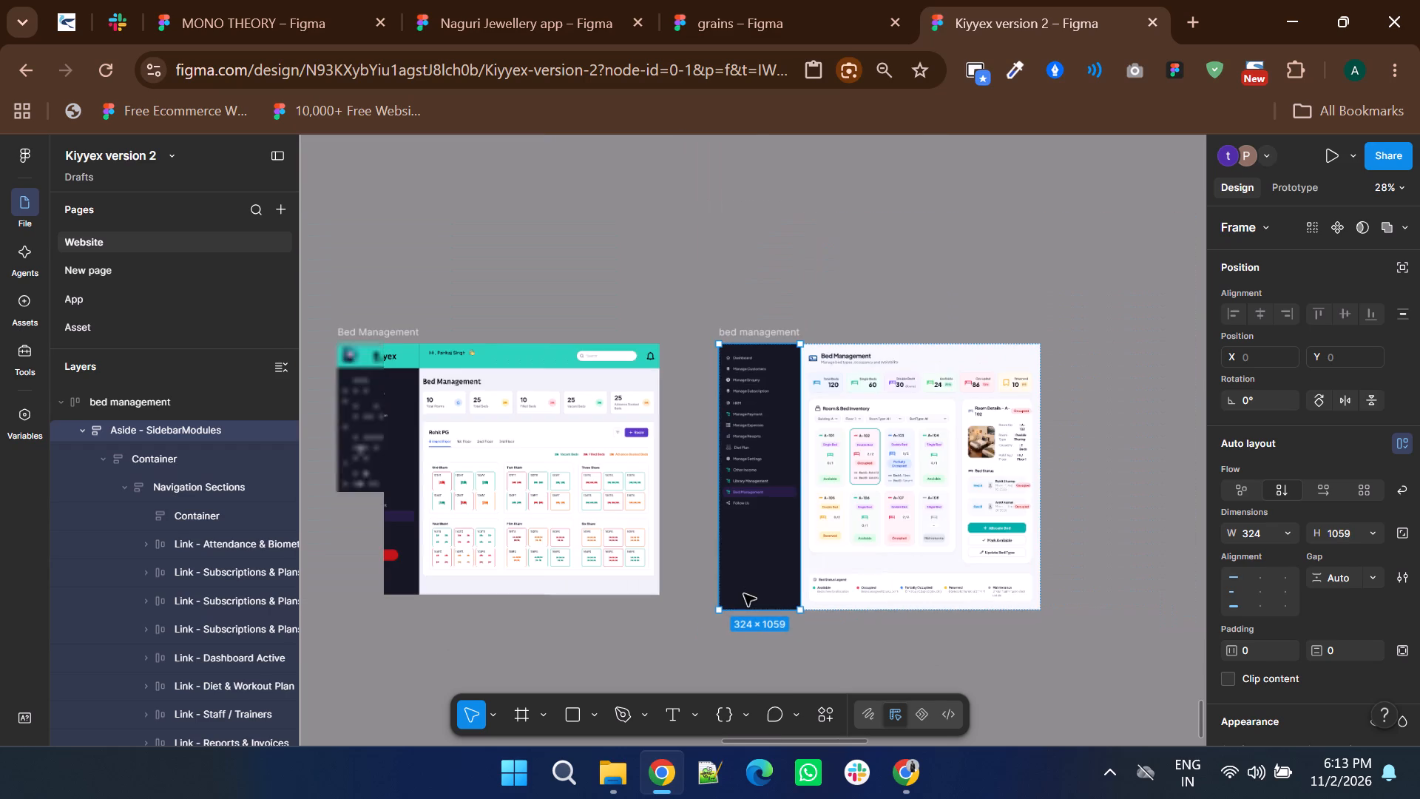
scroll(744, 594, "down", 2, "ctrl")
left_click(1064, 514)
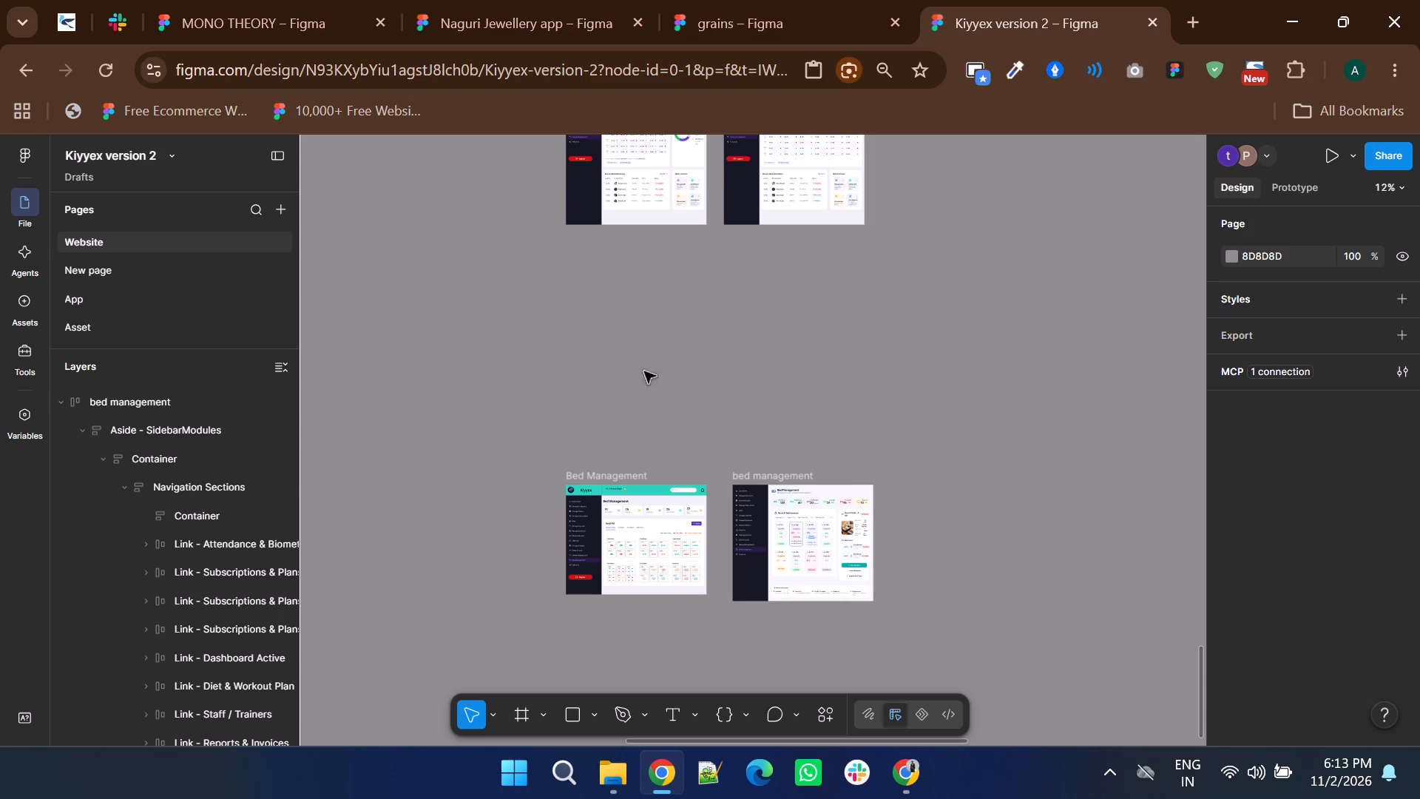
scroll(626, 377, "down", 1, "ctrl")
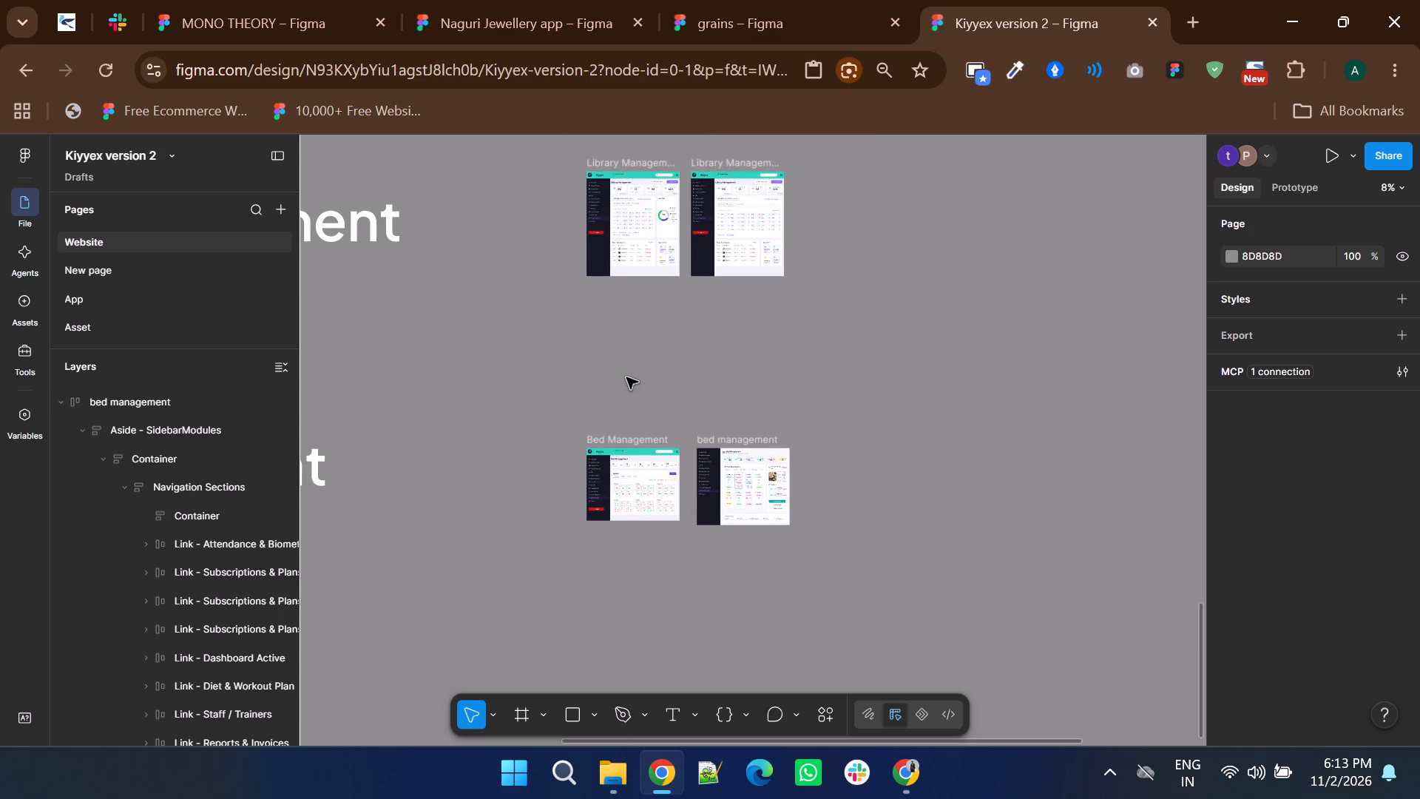
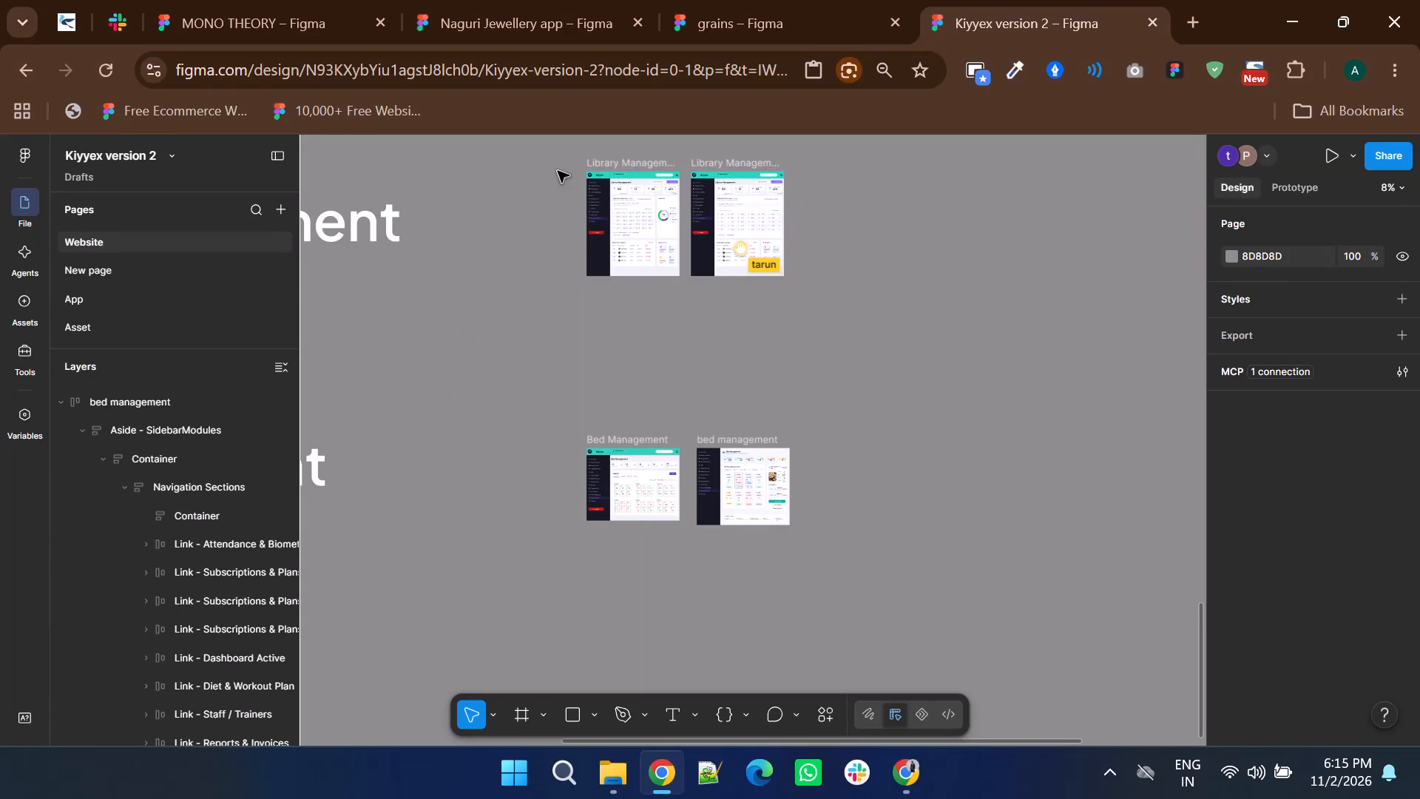
Delete the first Library Management screen, the one with the ring chart, and close the gap by shifting the second screen to X 2453.
left_click(635, 158)
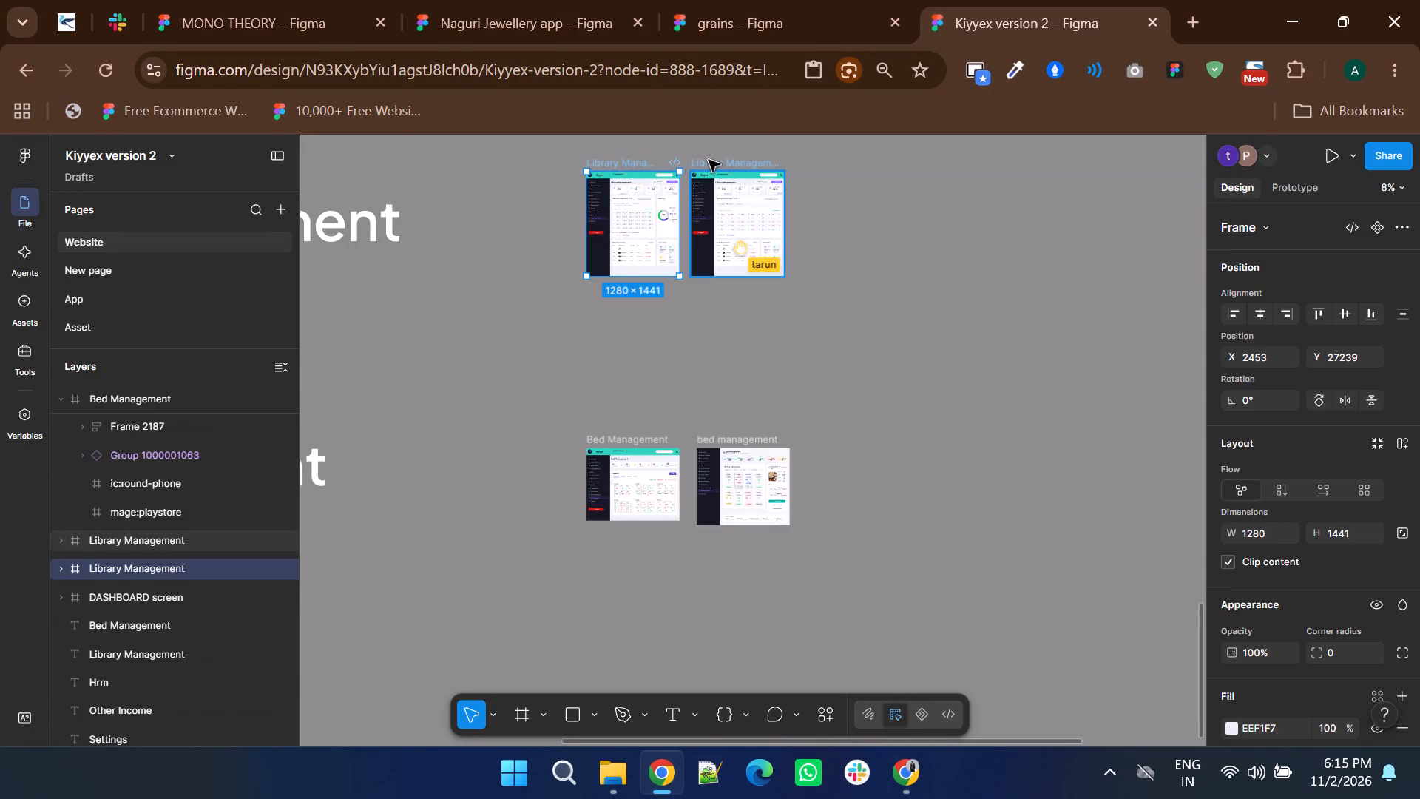
left_click(709, 160, "shift")
left_click(635, 225)
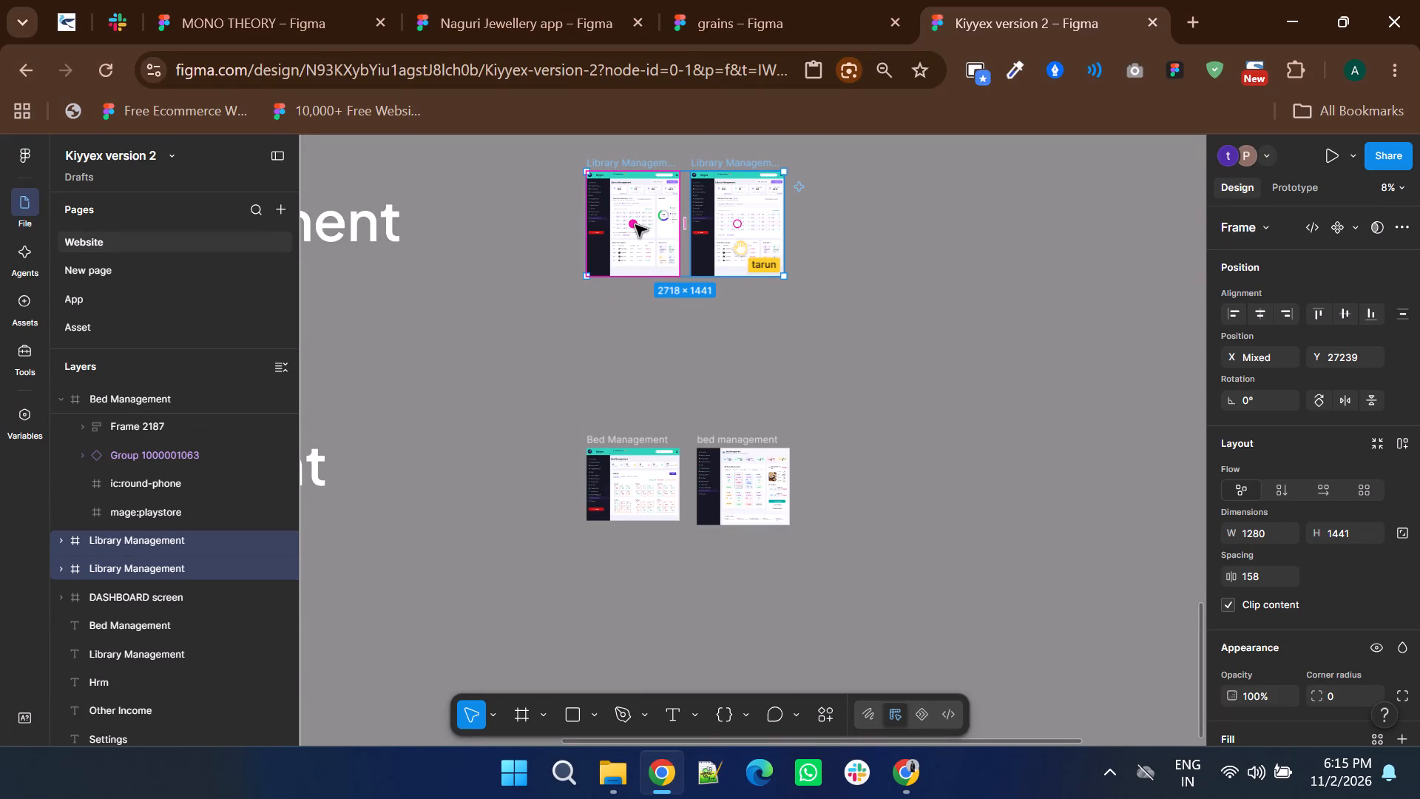
key("Delete")
scroll(645, 198, "up", 3, "ctrl")
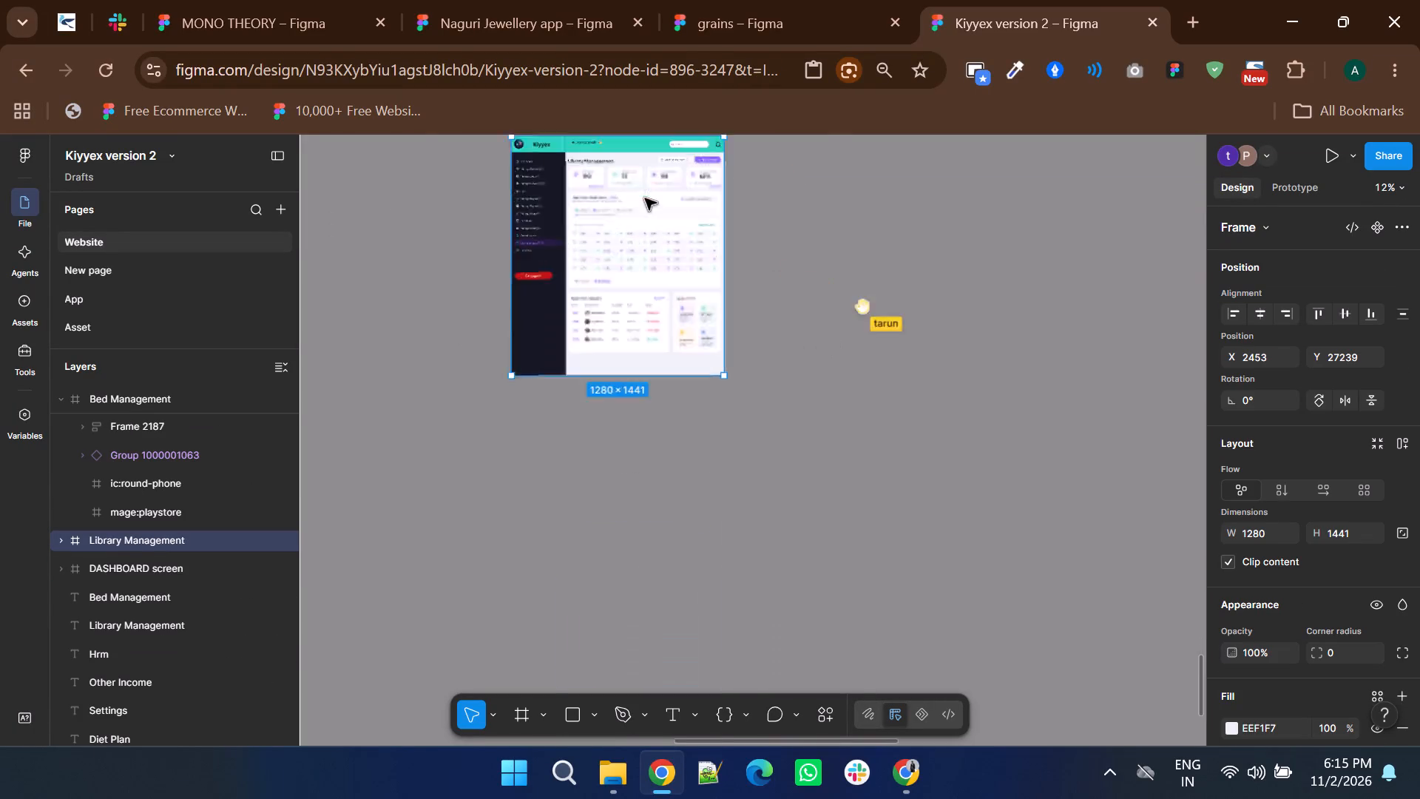
scroll(645, 198, "up", 1, "ctrl")
left_click(862, 318)
Examine the remaining Library Management screen up close, including its seat matrix, recent seat allocations and quick action cards.
scroll(940, 372, "down", 4, "ctrl")
scroll(940, 374, "down", 1, "shift")
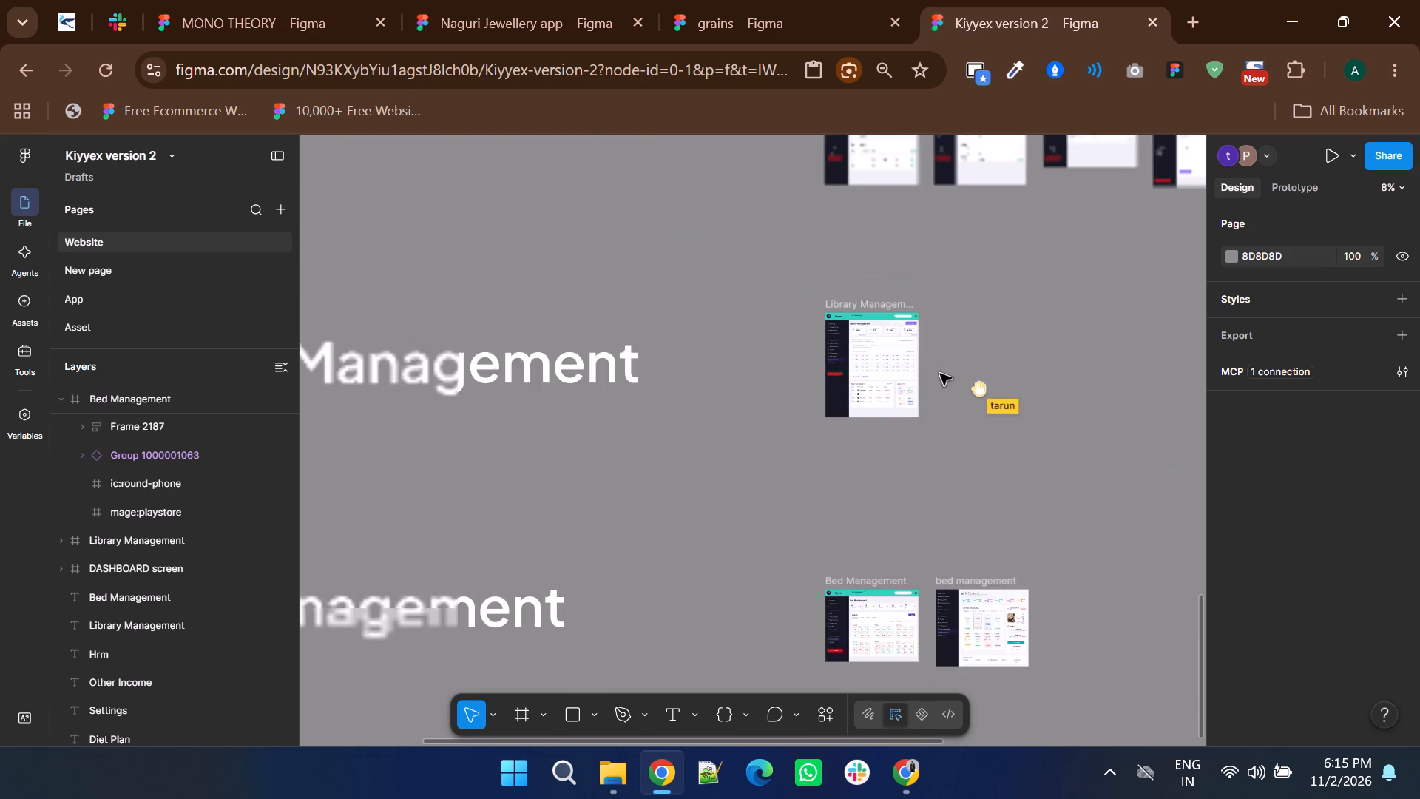
scroll(940, 374, "down", 1, "shift")
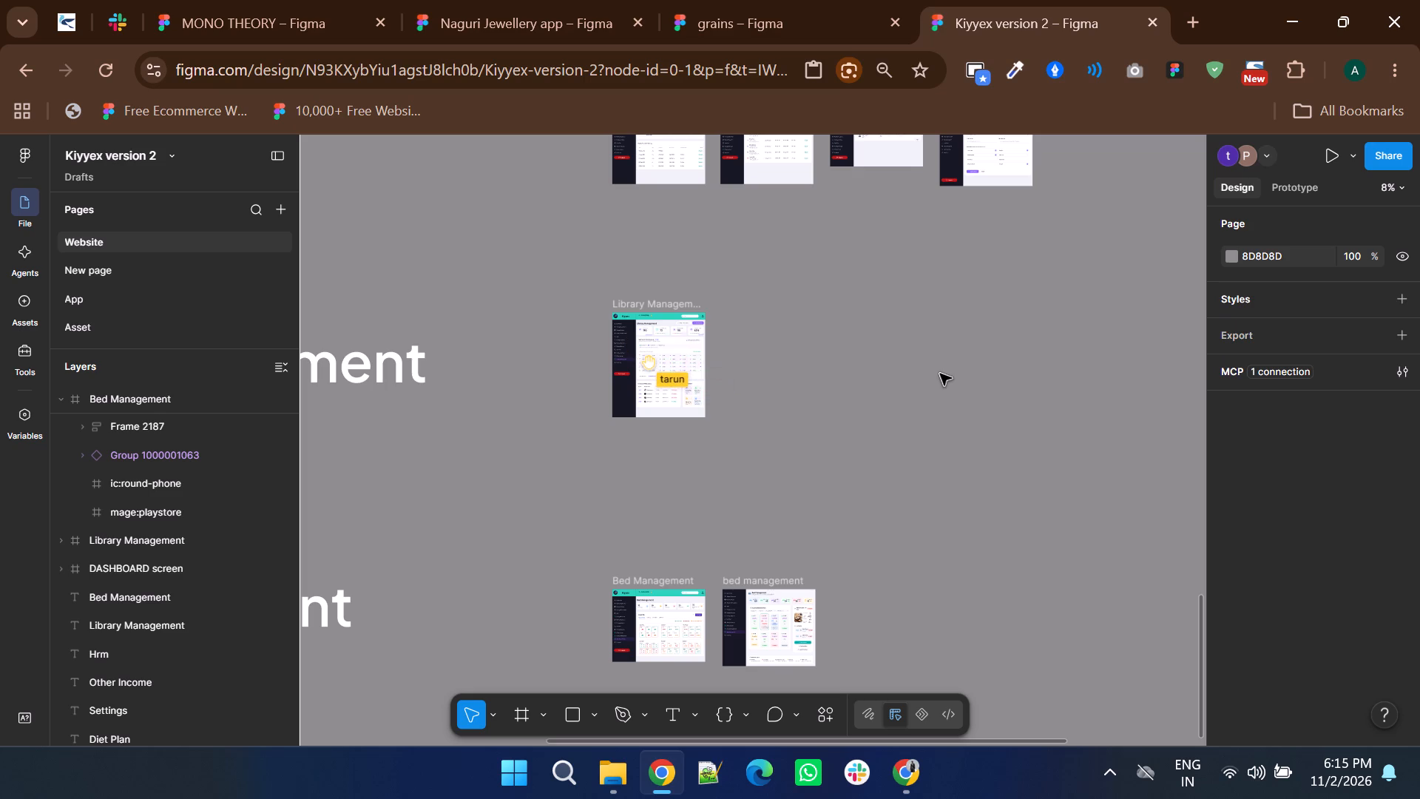
scroll(705, 356, "up", 5, "ctrl")
scroll(542, 439, "up", 2, "shift")
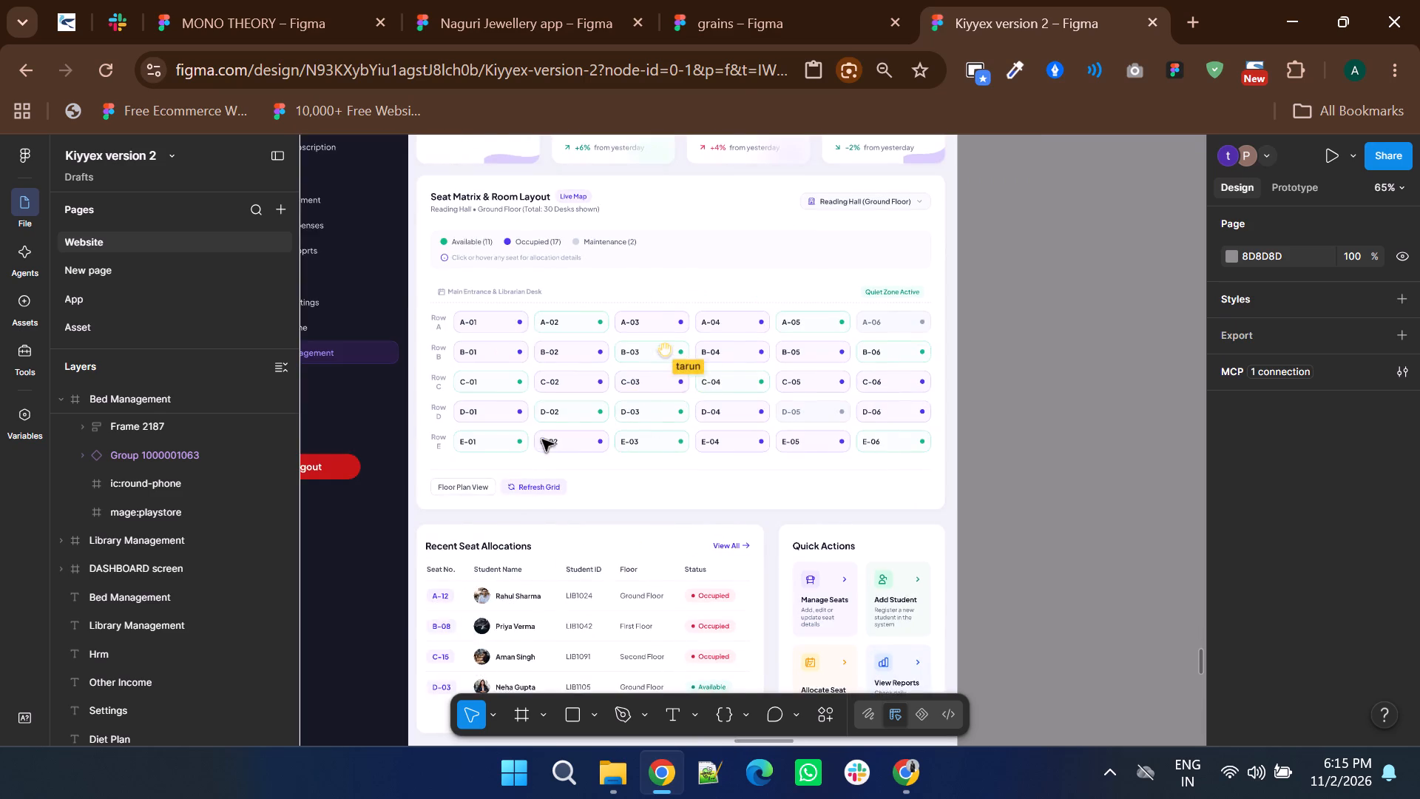
scroll(696, 368, "up", 2, "ctrl")
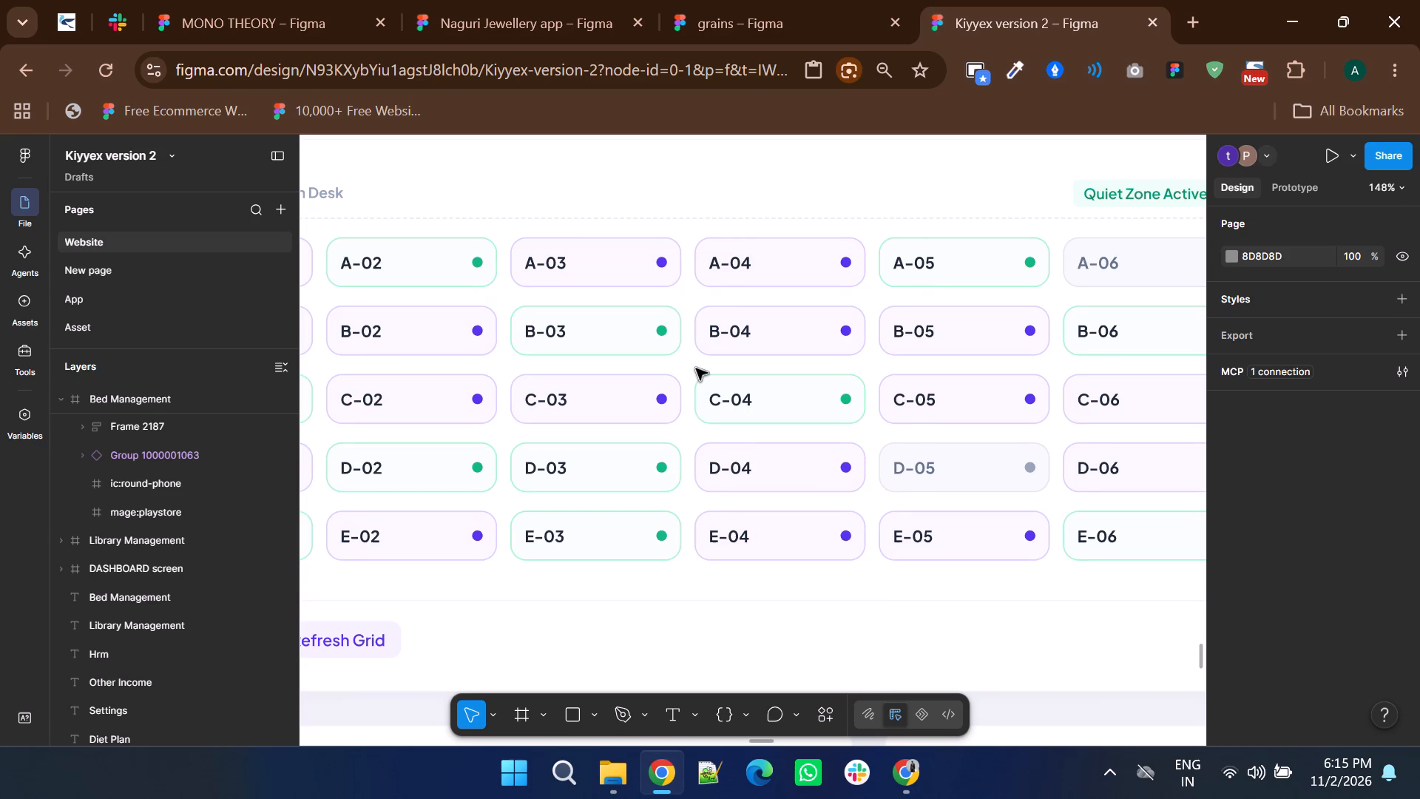
scroll(696, 368, "down", 1, "ctrl")
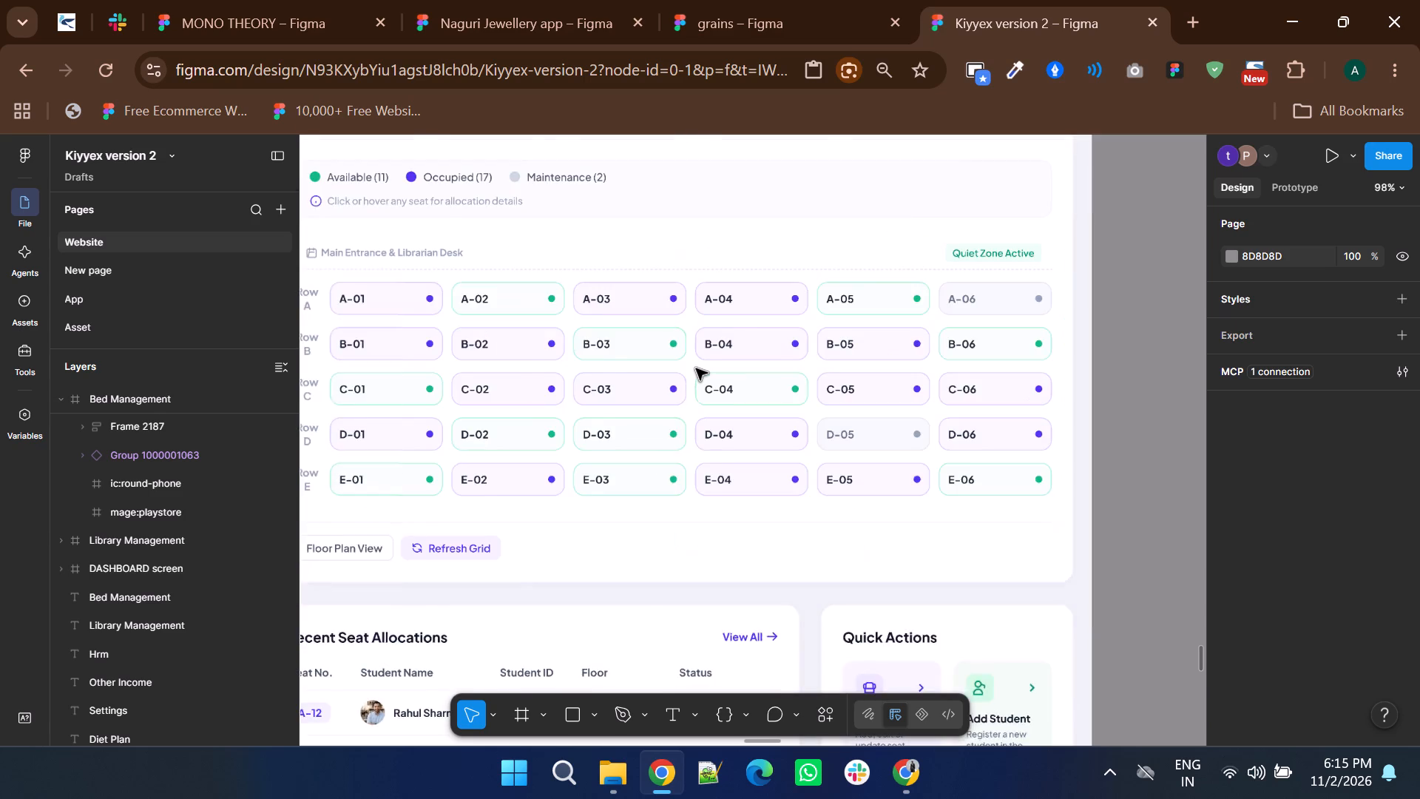
scroll(696, 368, "down", 1, "ctrl")
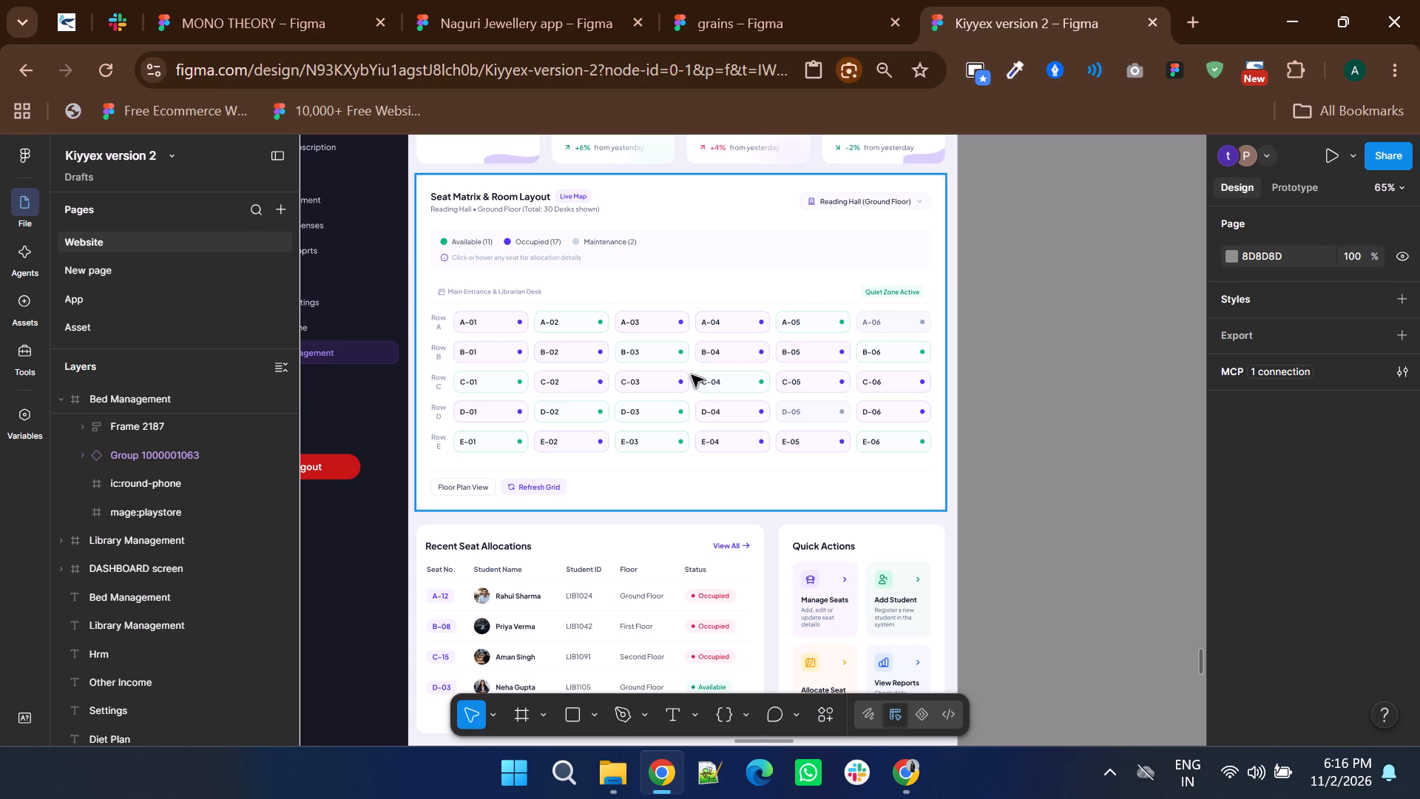
scroll(692, 375, "down", 1, "ctrl")
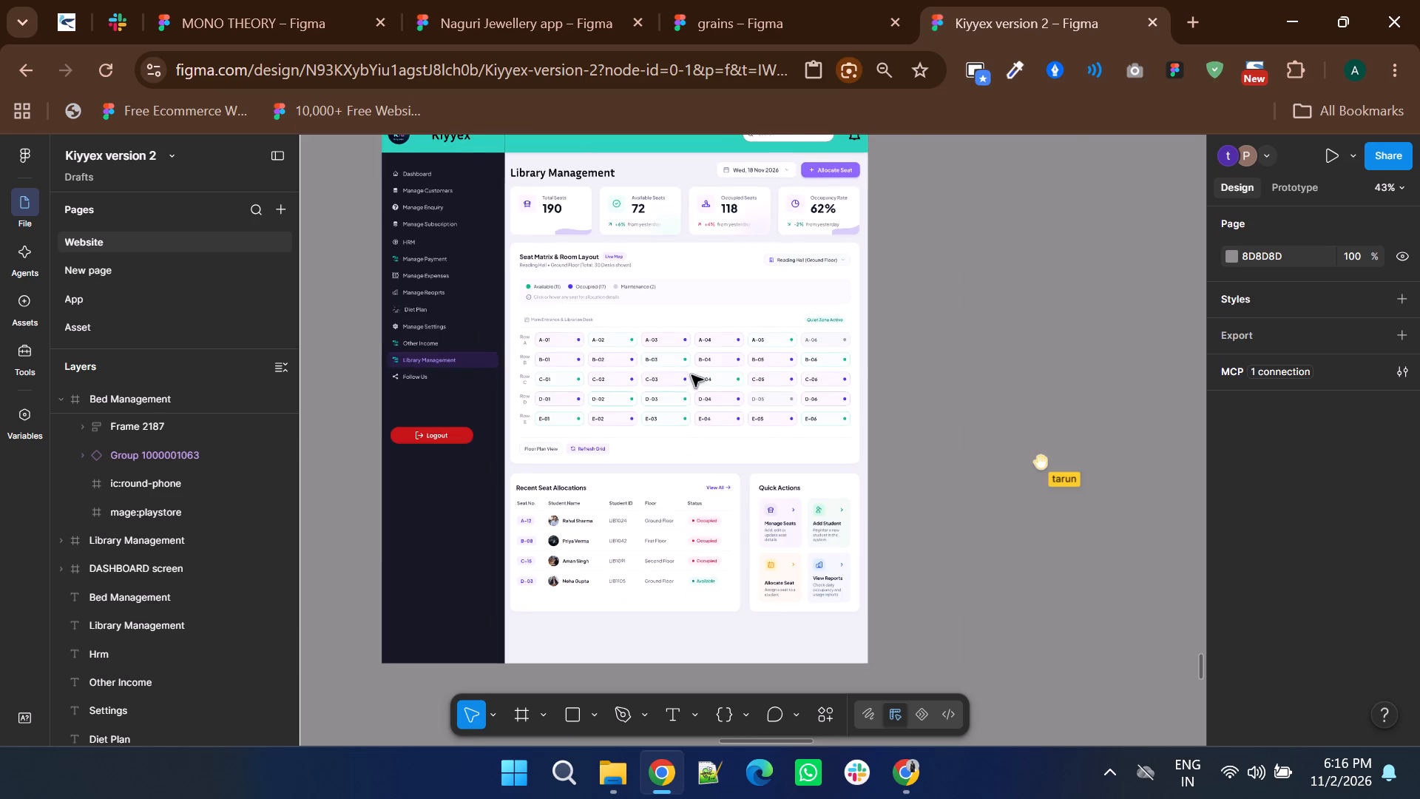
scroll(781, 391, "up", 4, "ctrl")
scroll(781, 391, "down", 5, "ctrl")
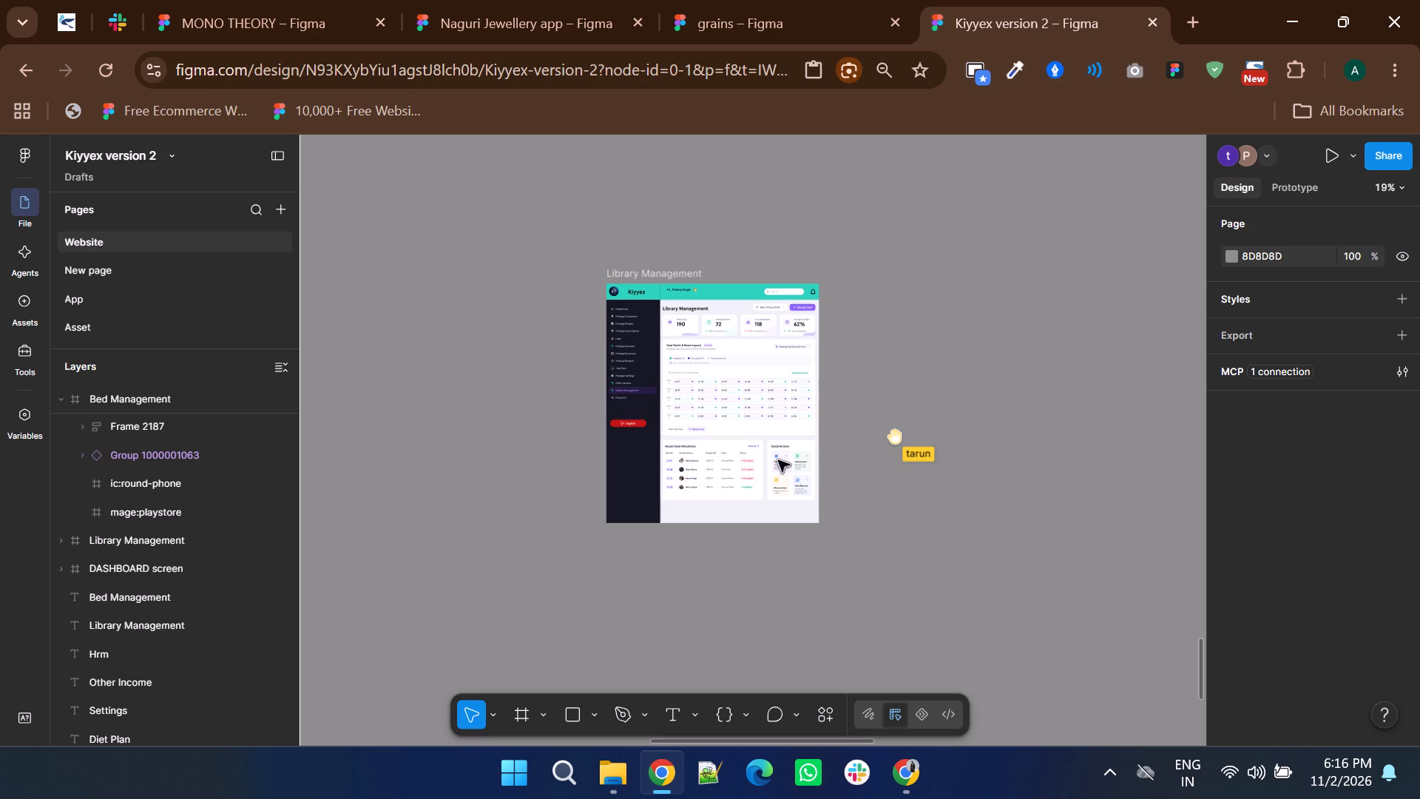
scroll(787, 462, "up", 5, "ctrl")
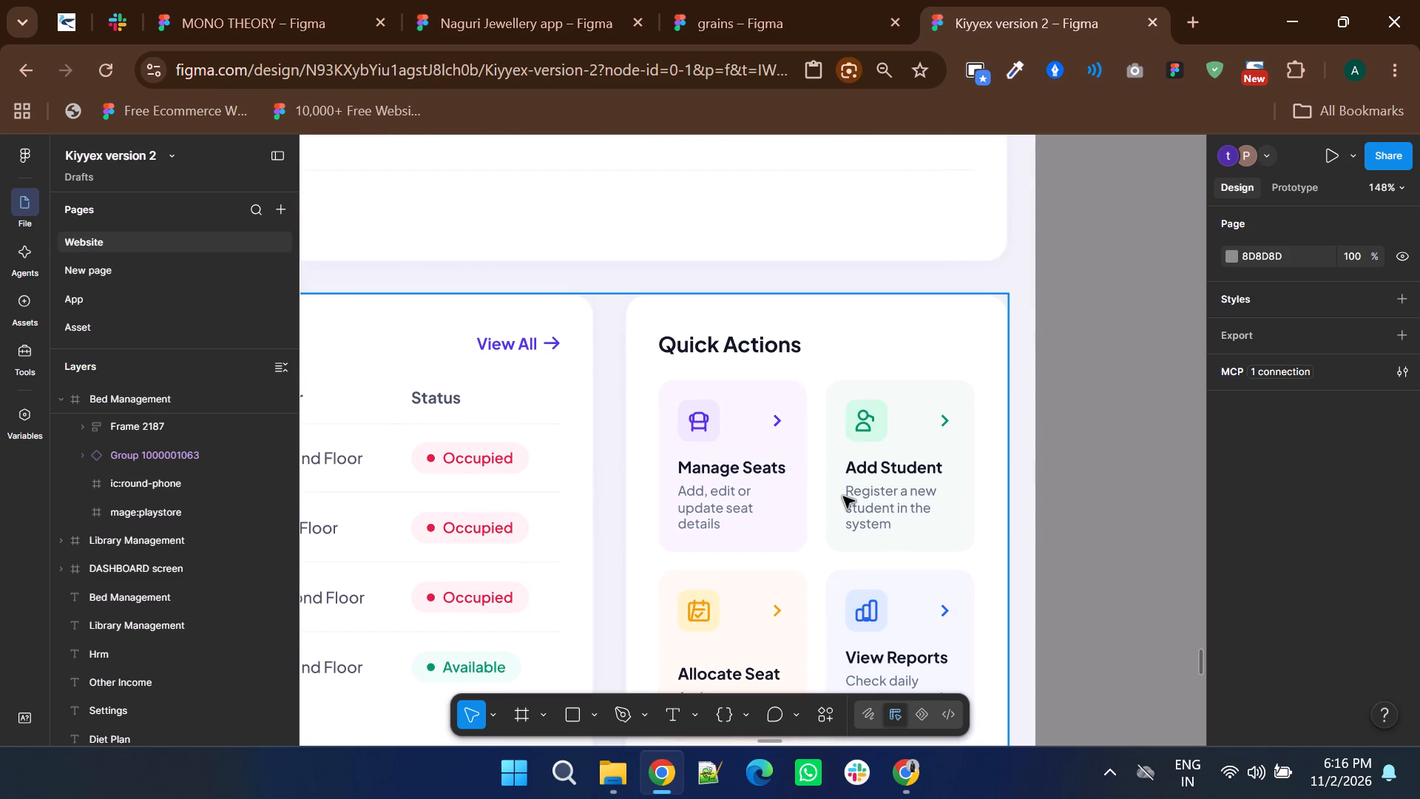
scroll(845, 496, "down", 4, "ctrl")
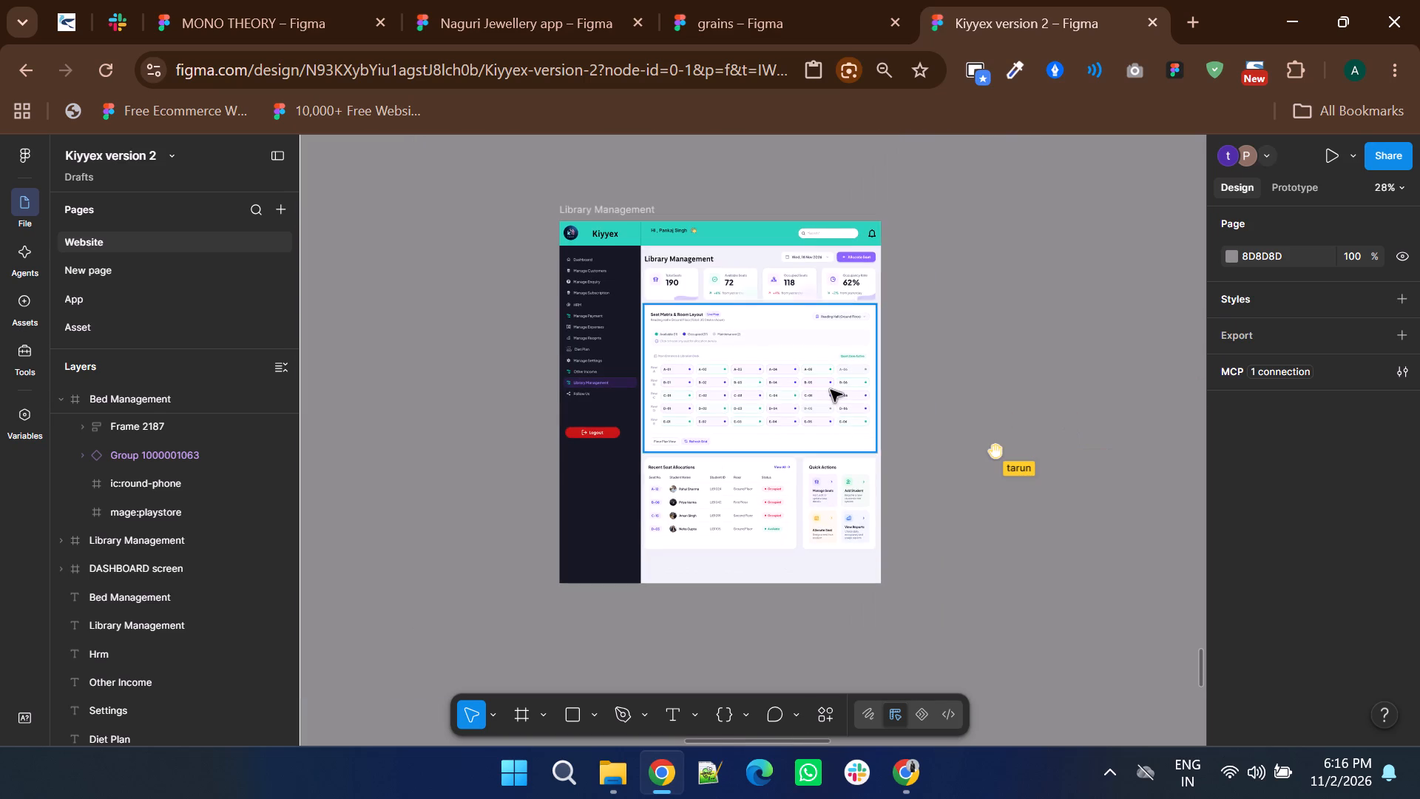
scroll(831, 390, "up", 4, "ctrl")
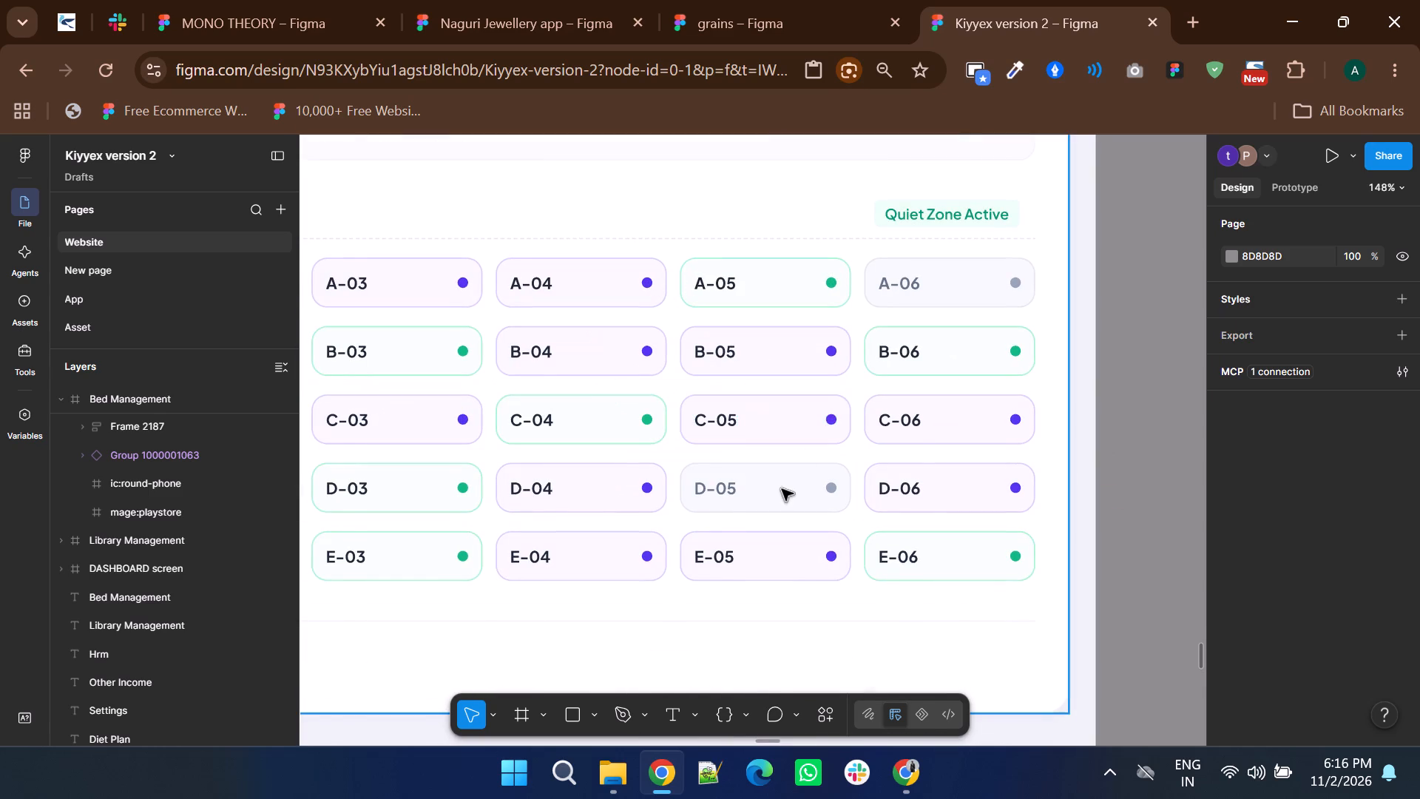
scroll(782, 489, "down", 2, "ctrl")
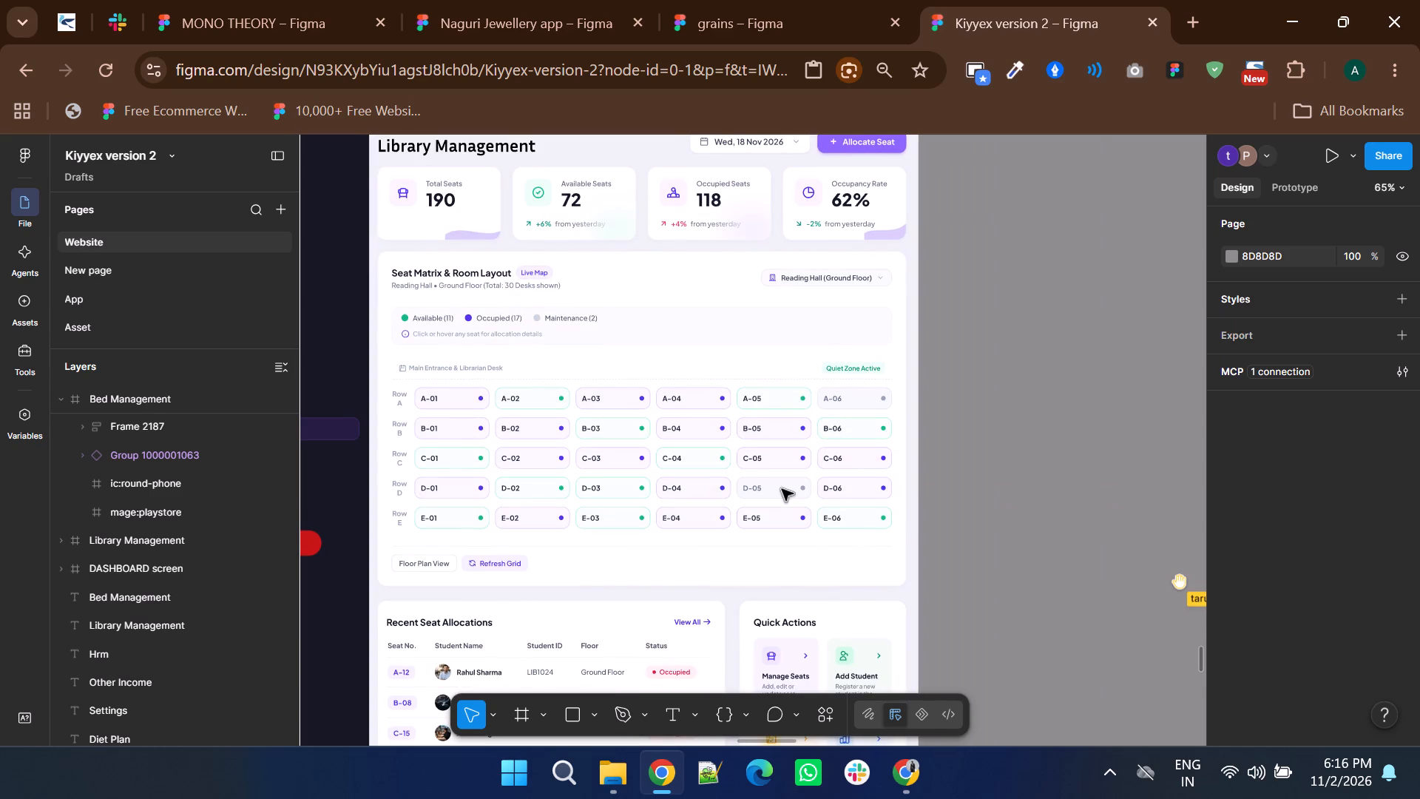
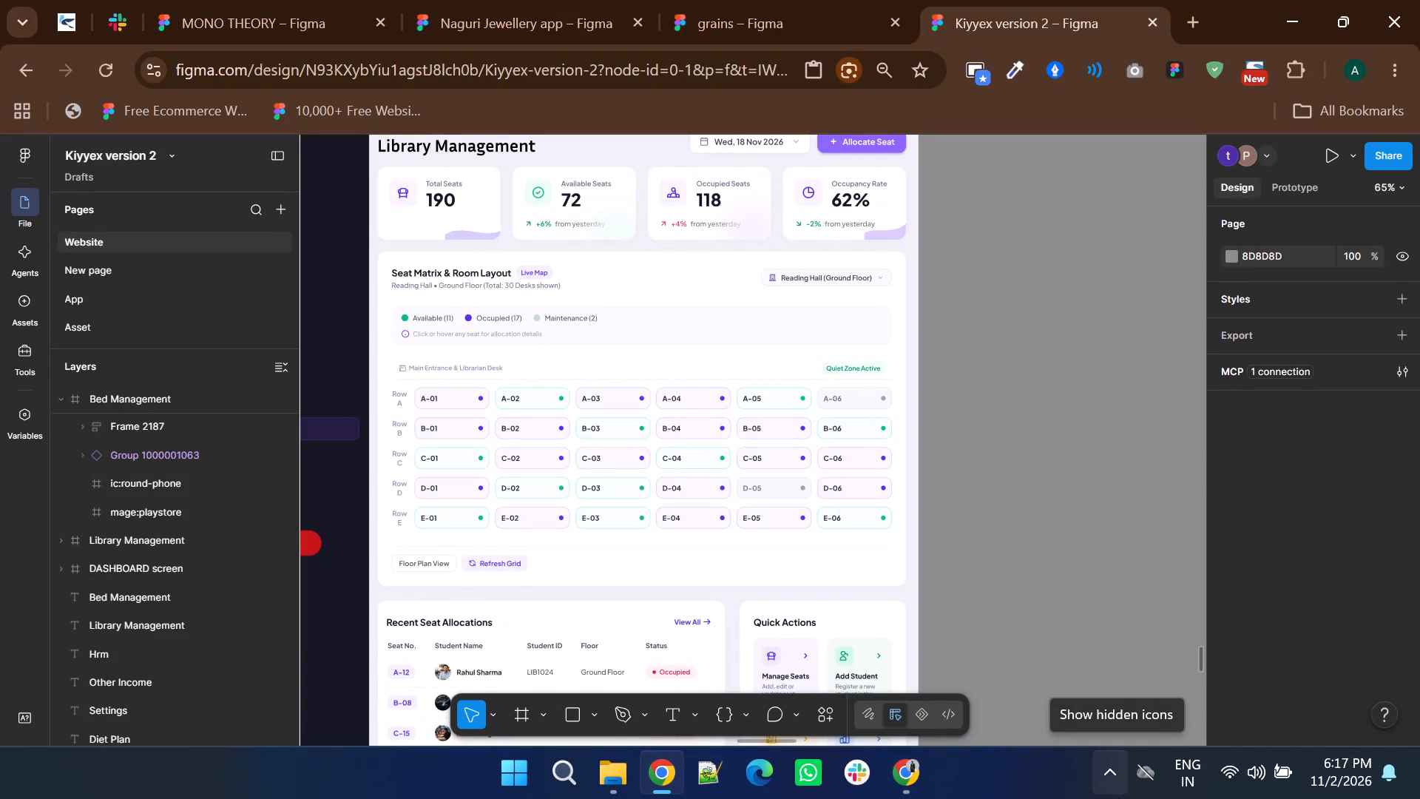
Examine the Library Management screen's seat matrix, recent seat allocations and quick action cards, and its place among the labelled rows.
scroll(757, 456, "down", 2, "ctrl")
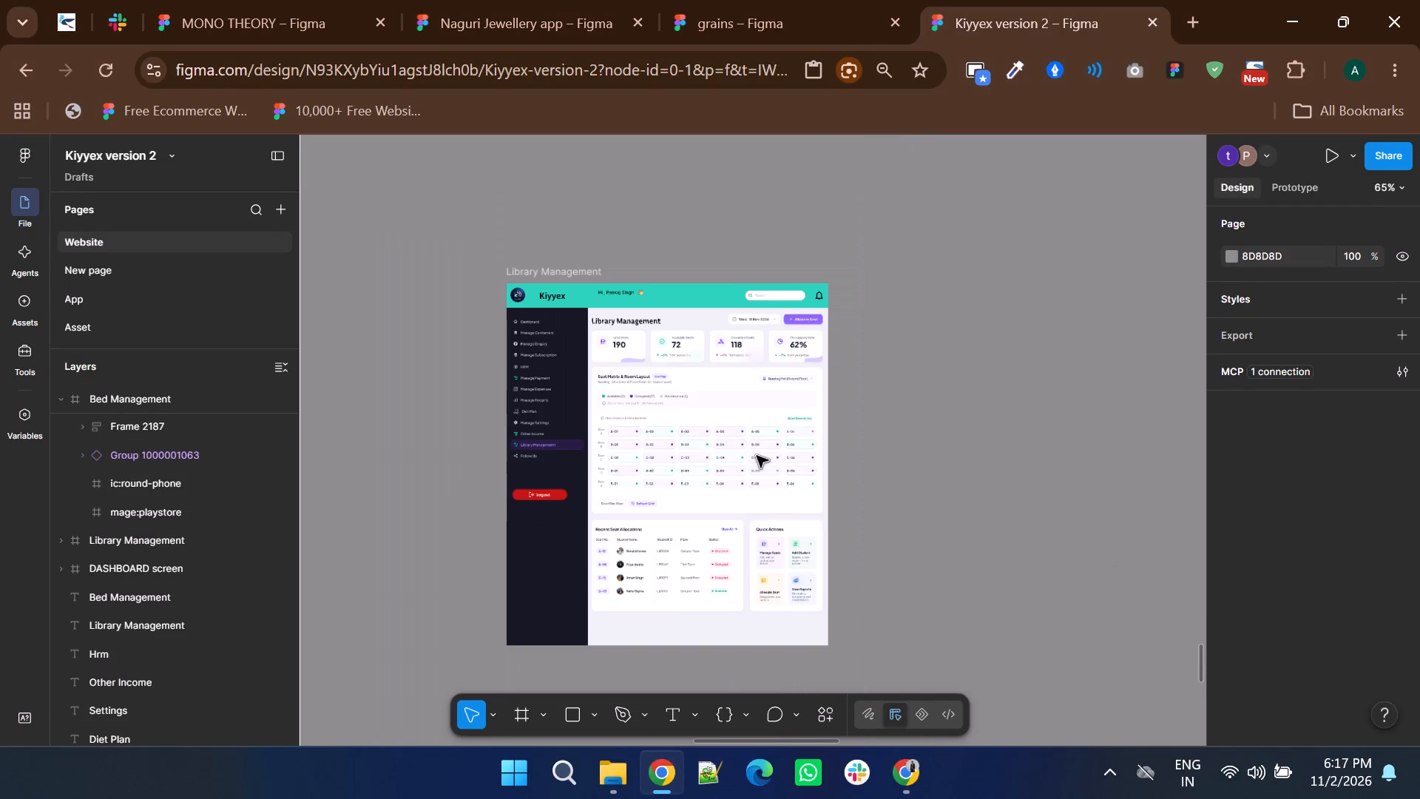
scroll(757, 456, "down", 1, "shift")
scroll(661, 456, "up", 4, "ctrl")
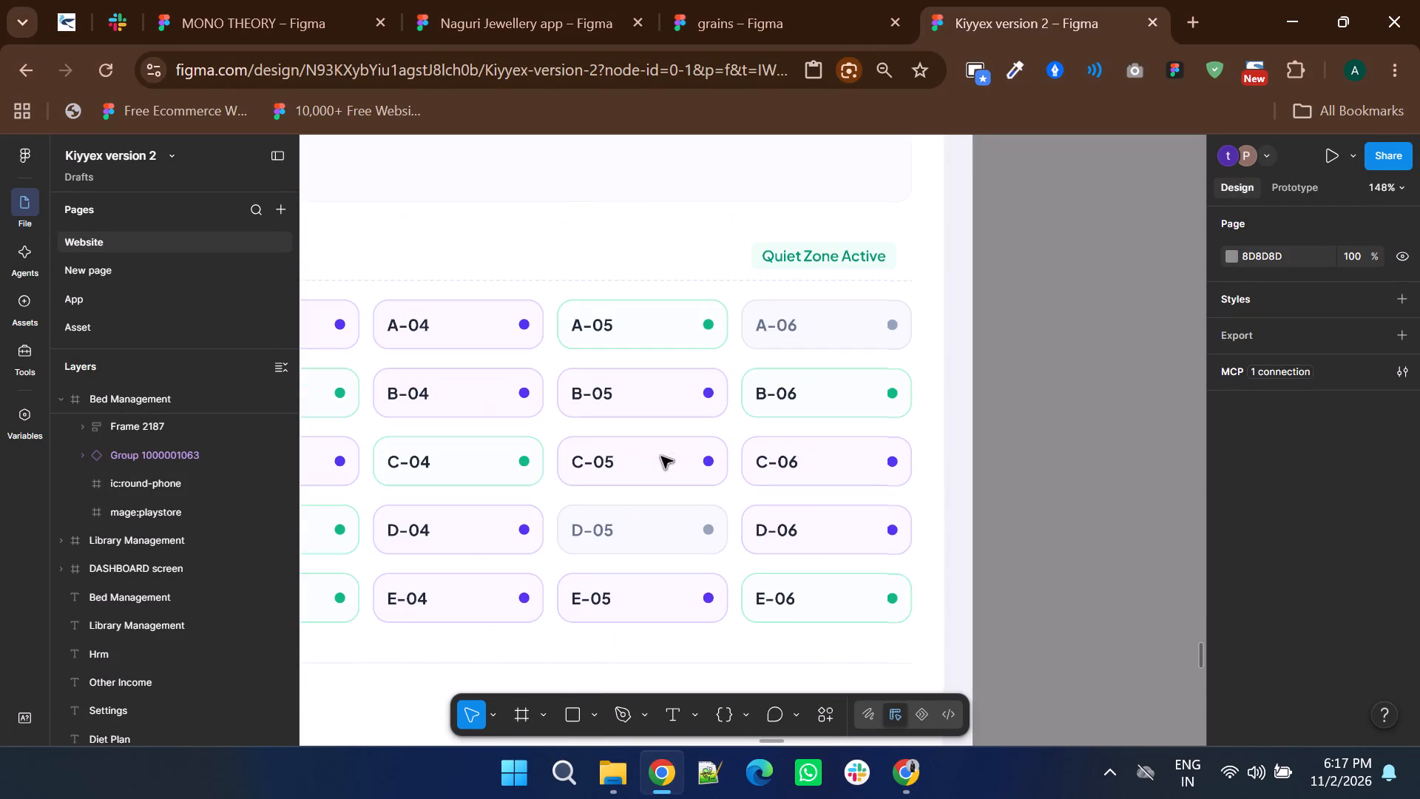
scroll(661, 456, "down", 3, "ctrl")
scroll(661, 456, "down", 1)
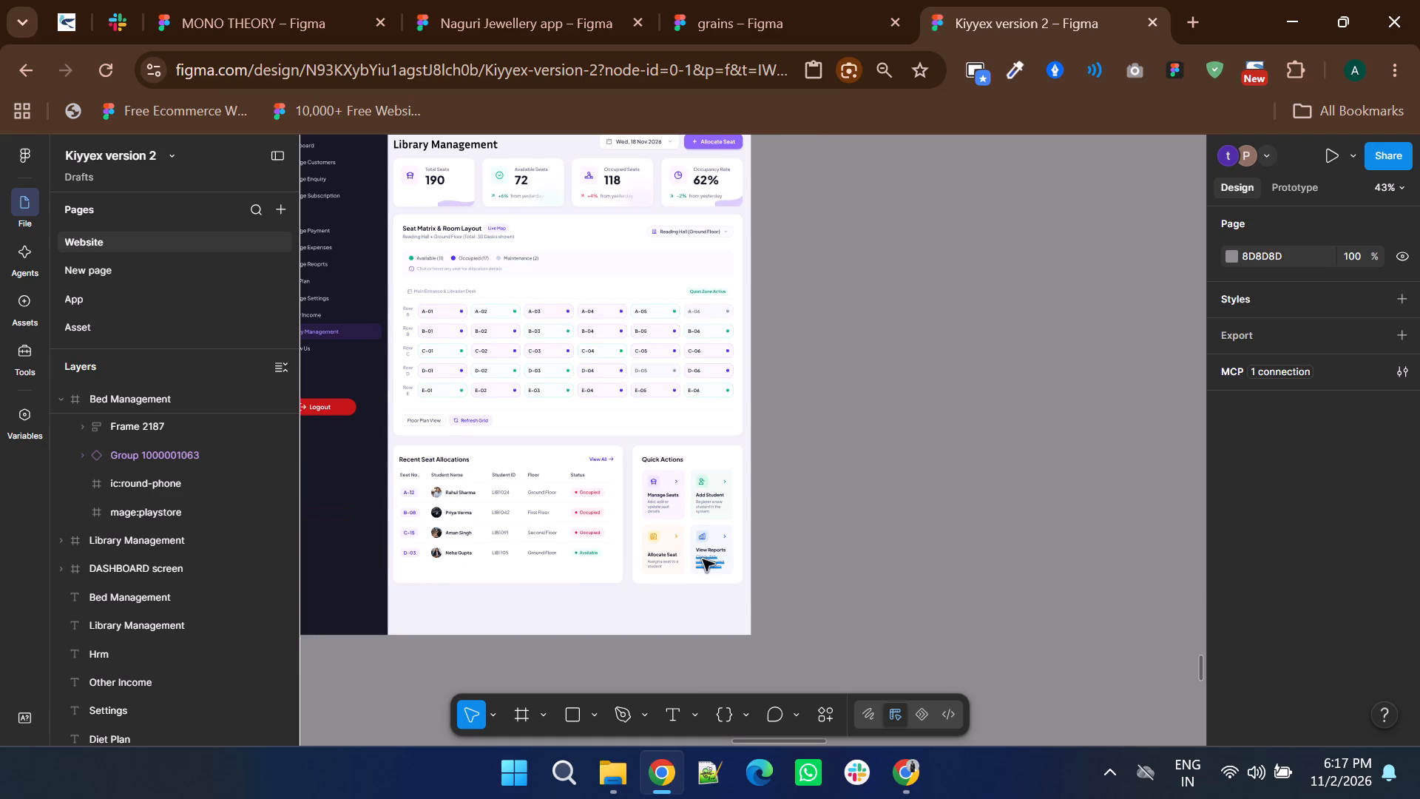
scroll(703, 559, "up", 4, "ctrl")
scroll(703, 559, "down", 6, "ctrl")
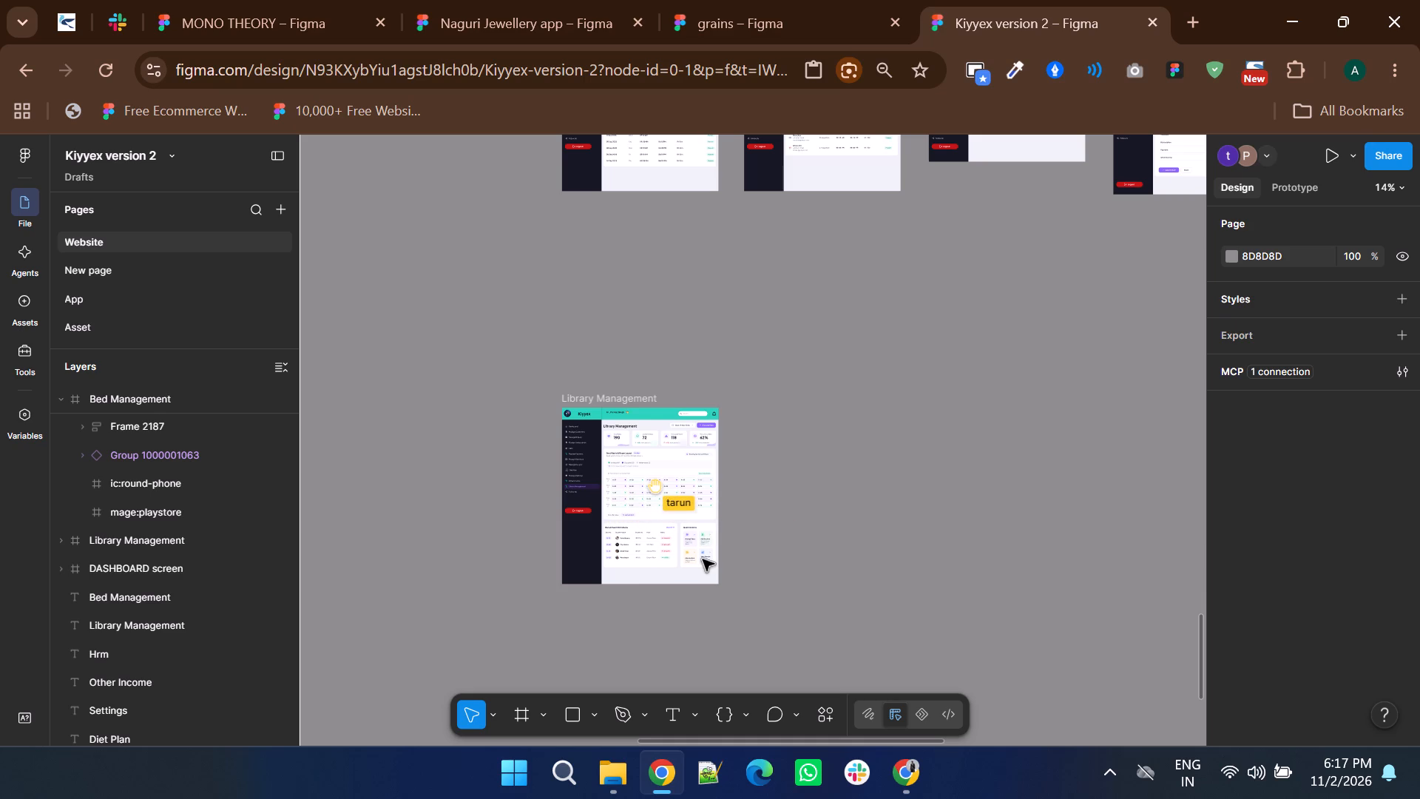
scroll(703, 559, "down", 3, "ctrl")
scroll(703, 559, "up", 1)
scroll(703, 559, "down", 2)
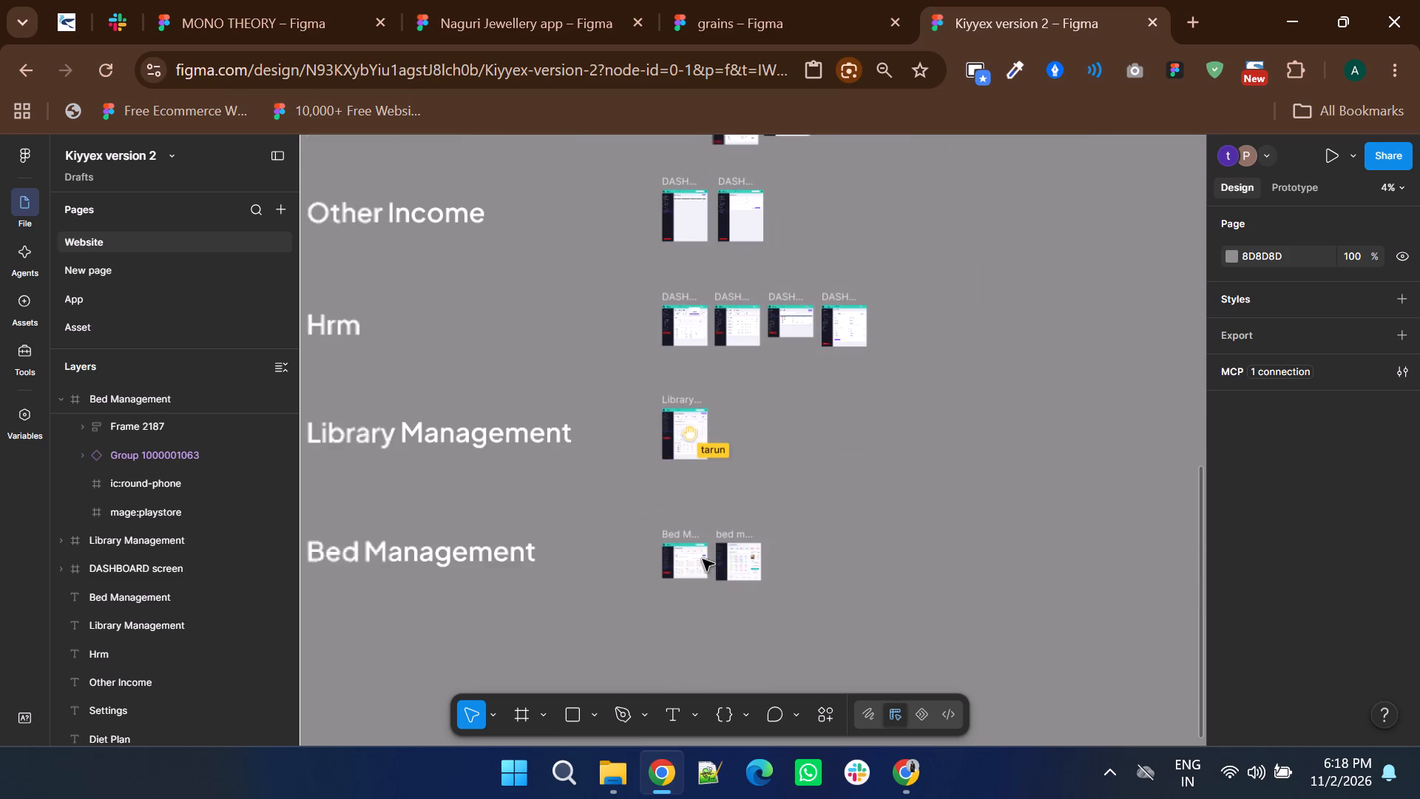
scroll(706, 451, "up", 6, "ctrl")
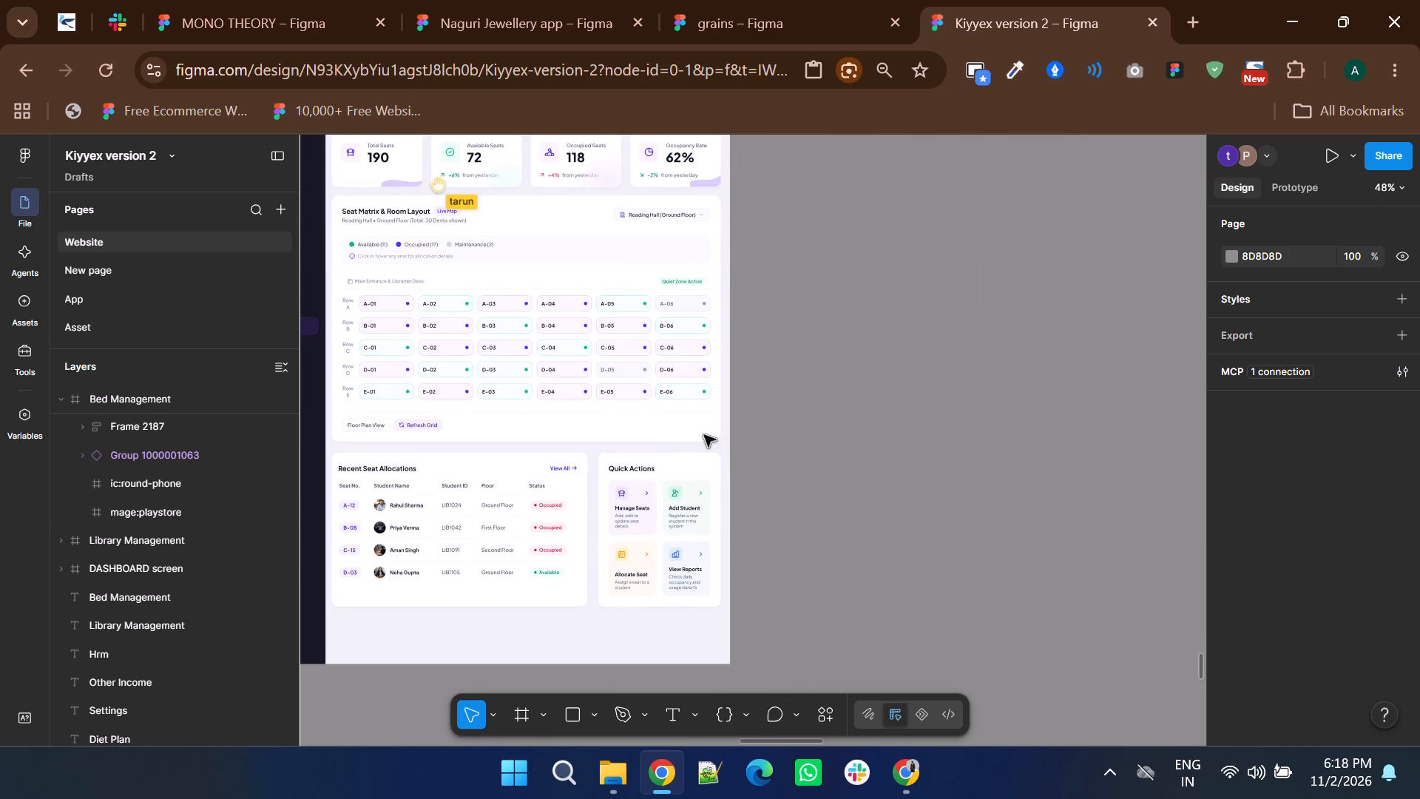
scroll(734, 403, "down", 5, "ctrl")
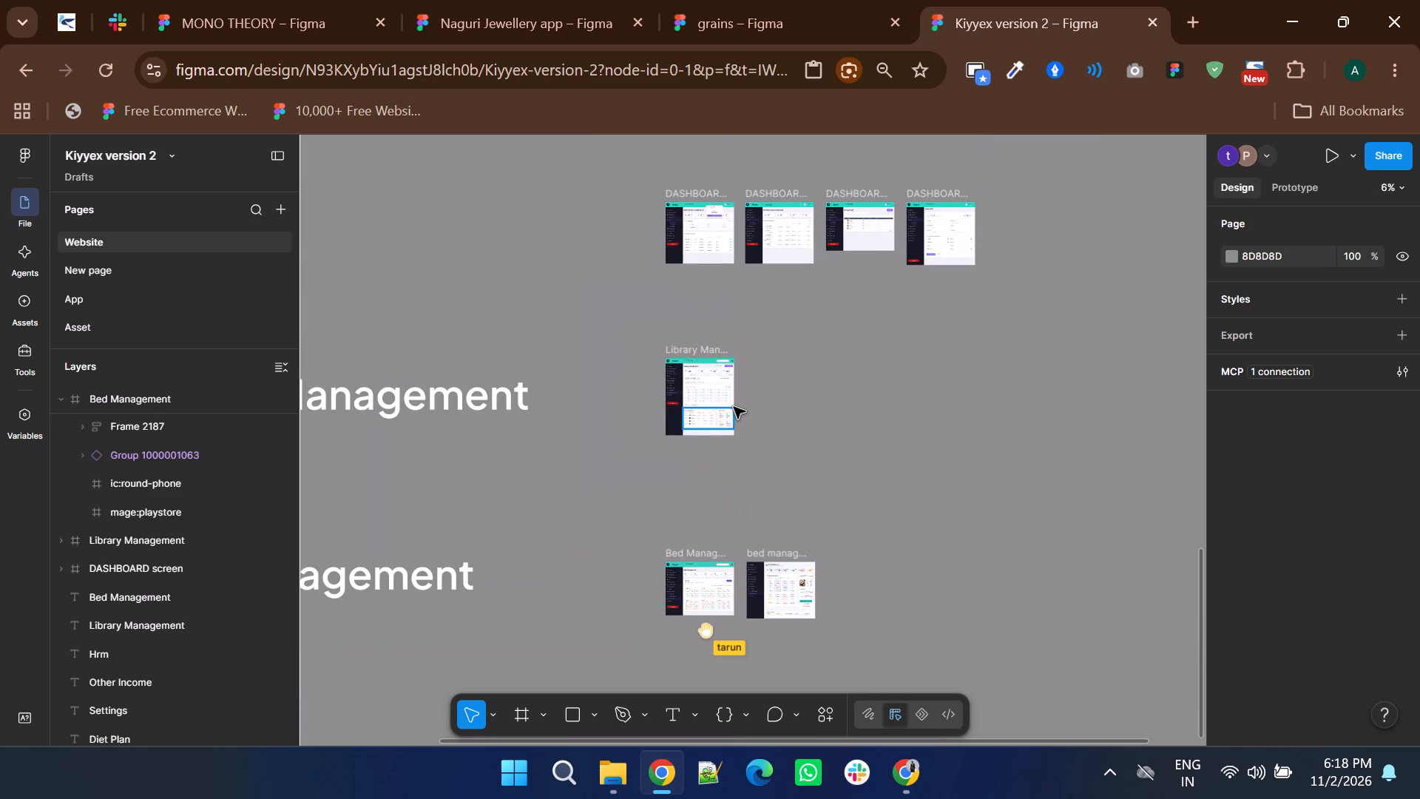
scroll(692, 396, "up", 6, "ctrl")
scroll(692, 396, "down", 2, "shift")
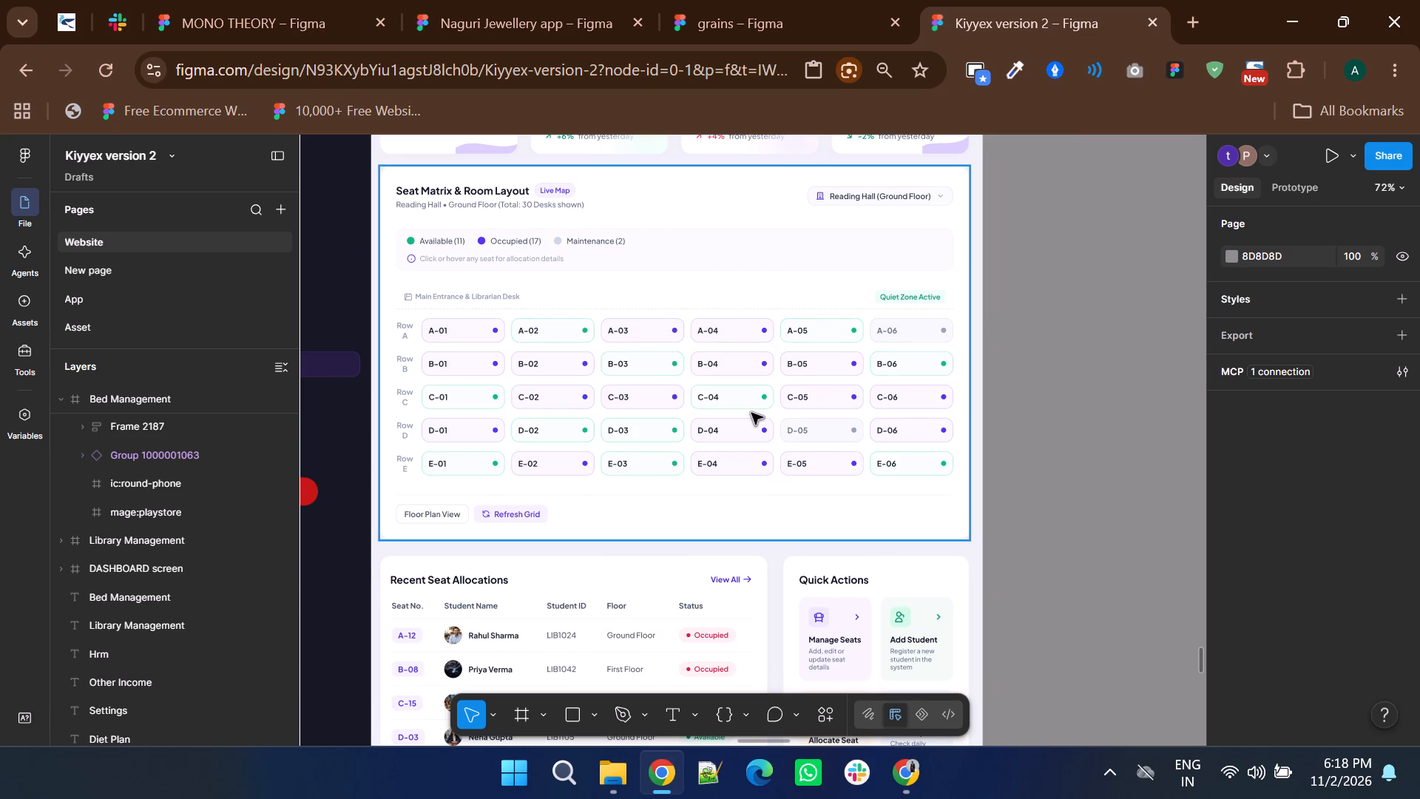
scroll(807, 397, "down", 5)
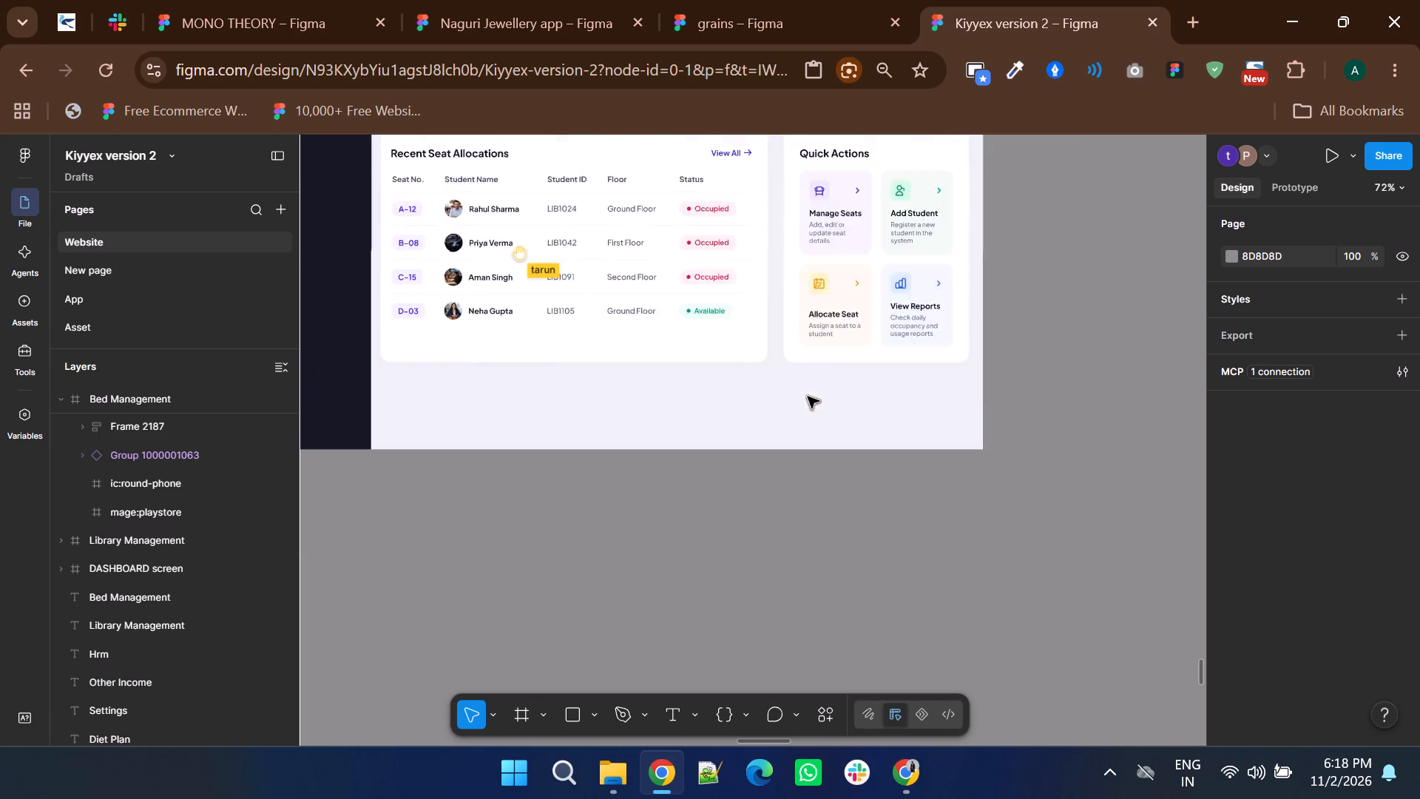
scroll(809, 397, "down", 4)
scroll(809, 397, "down", 6, "ctrl")
scroll(809, 397, "up", 1)
scroll(791, 377, "up", 6, "ctrl")
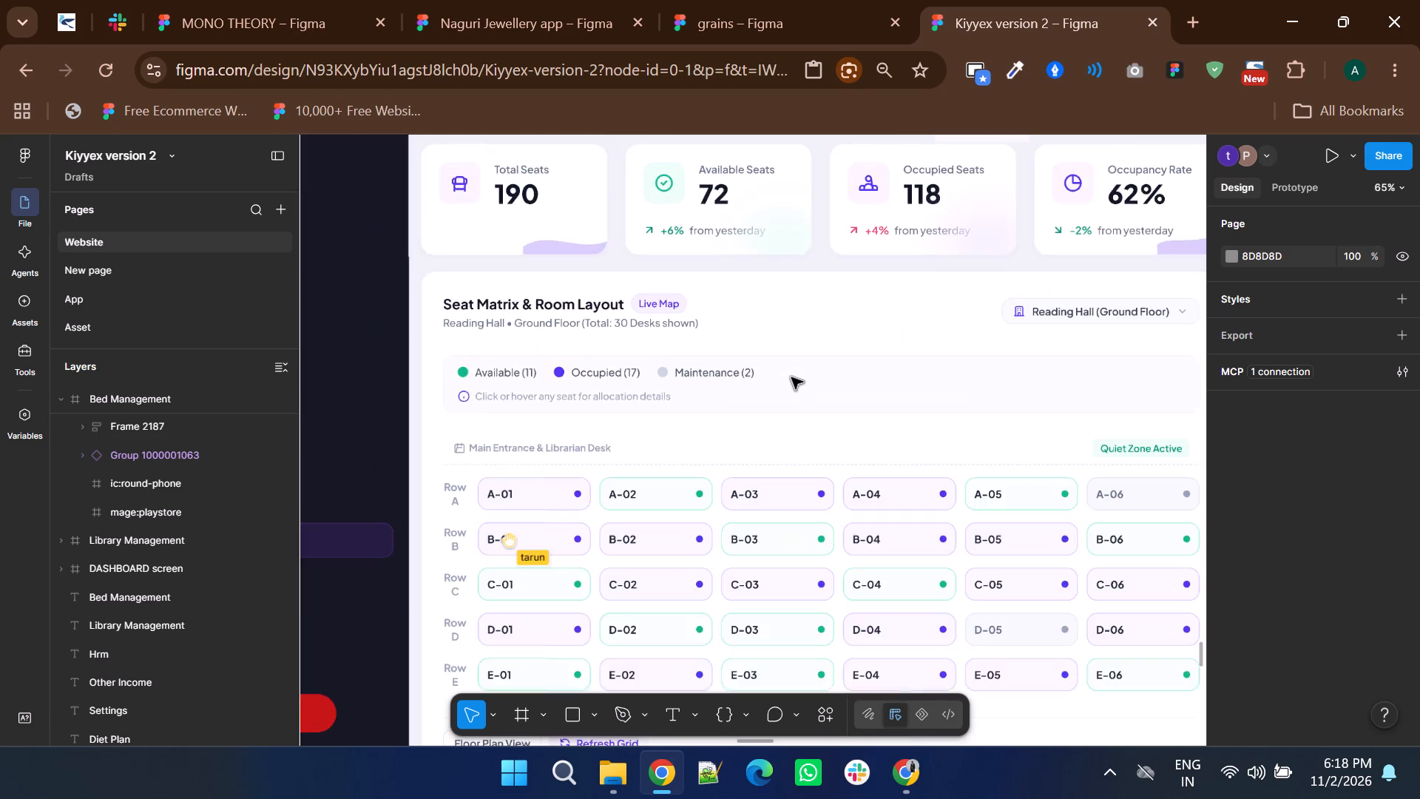
scroll(791, 377, "down", 1)
scroll(791, 377, "down", 2, "shift")
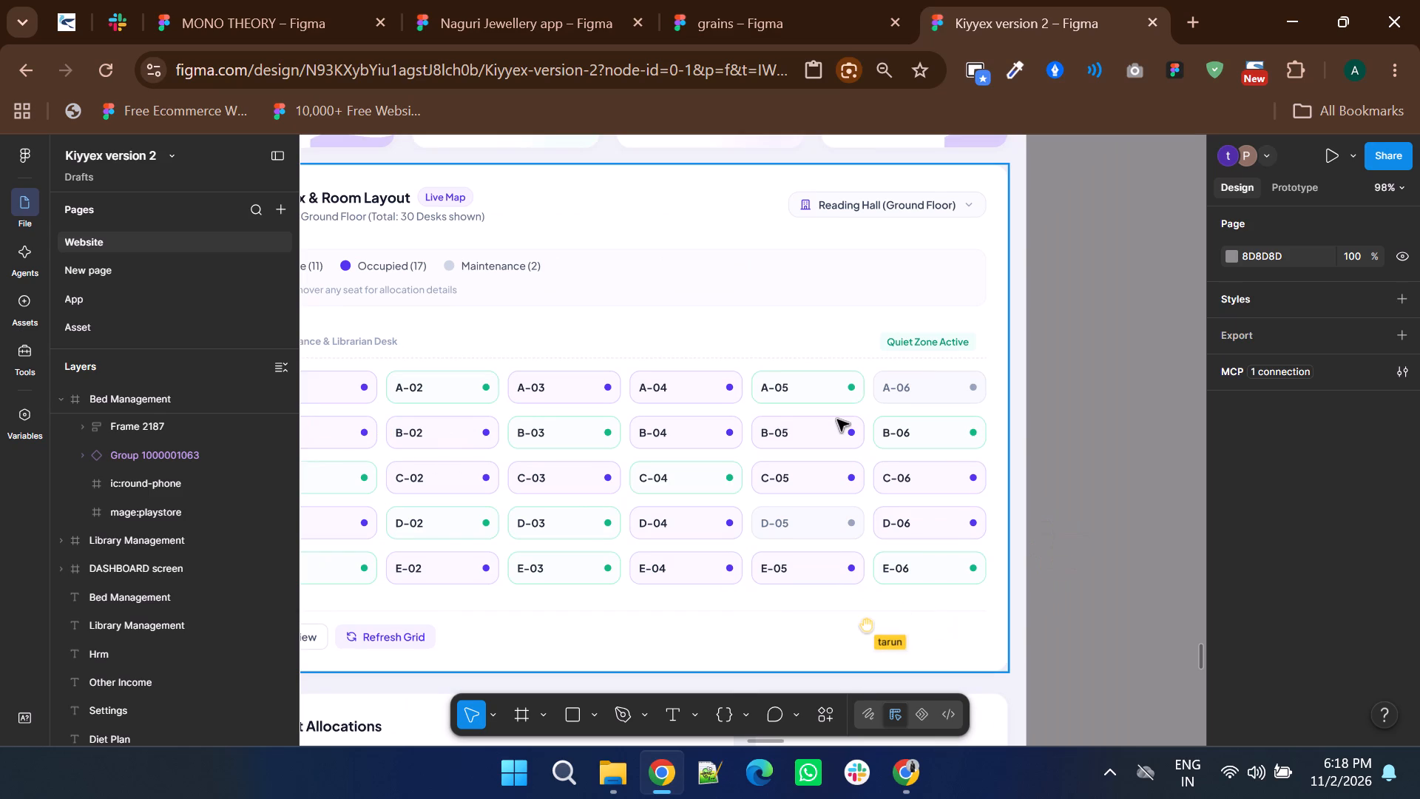
scroll(837, 419, "down", 3)
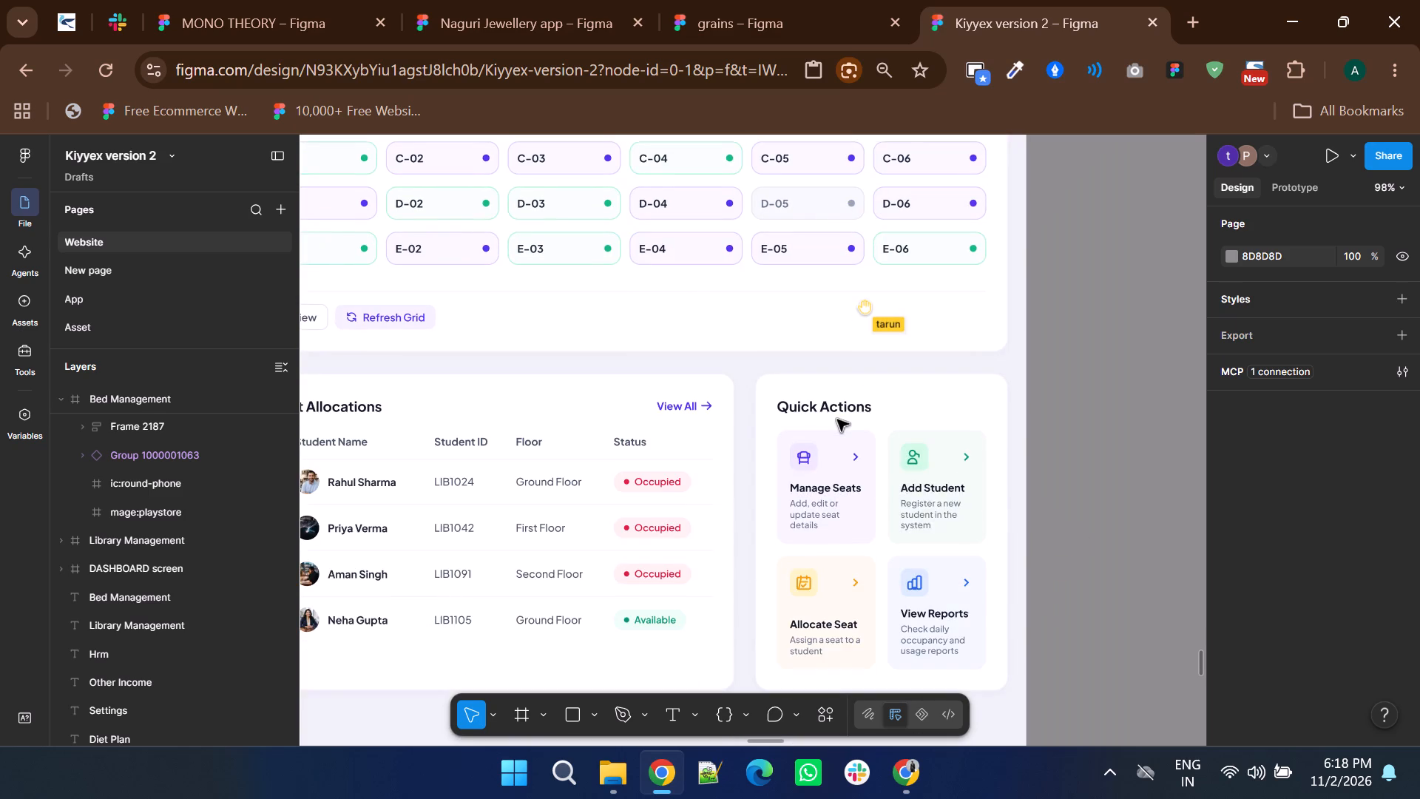
scroll(837, 419, "up", 4)
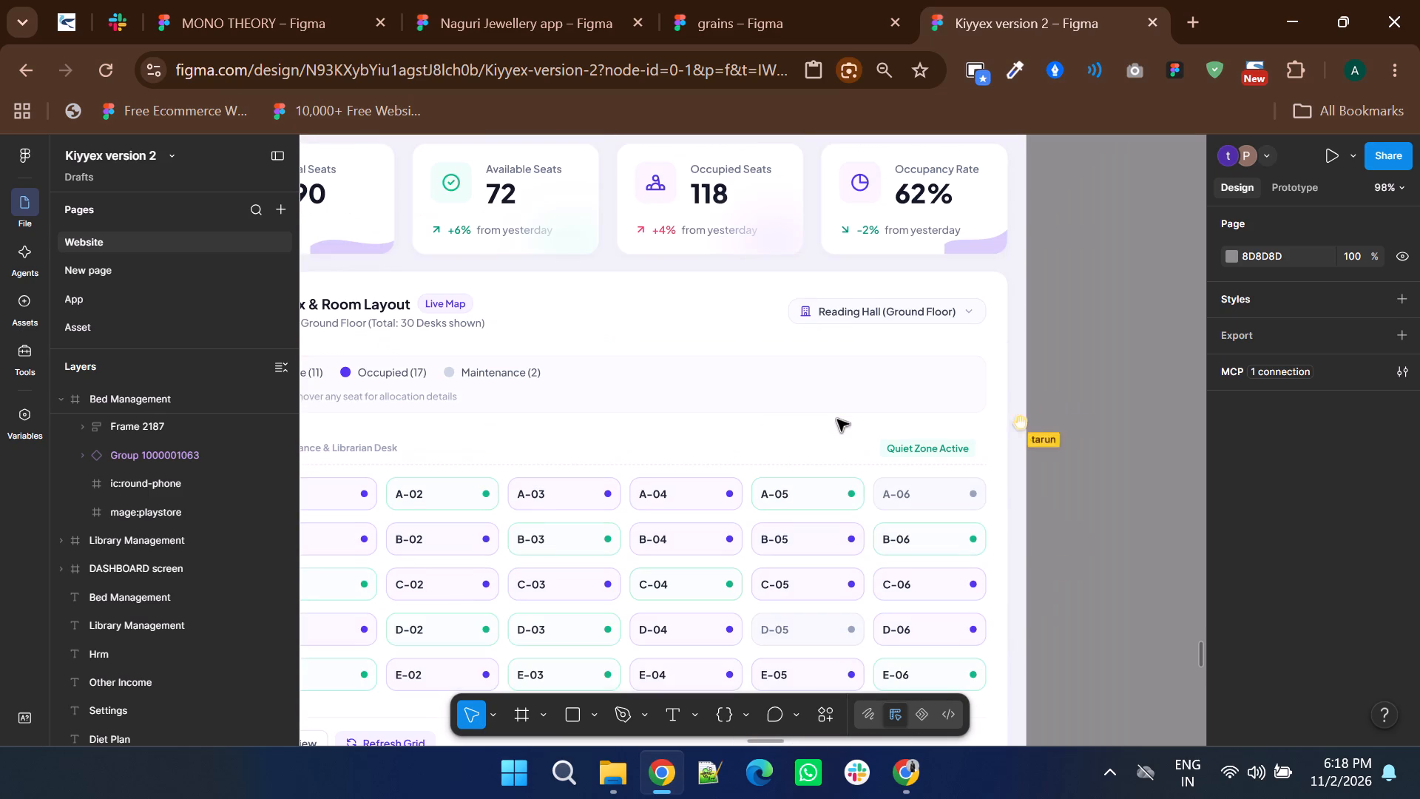
scroll(858, 415, "down", 1, "ctrl")
scroll(858, 415, "down", 4)
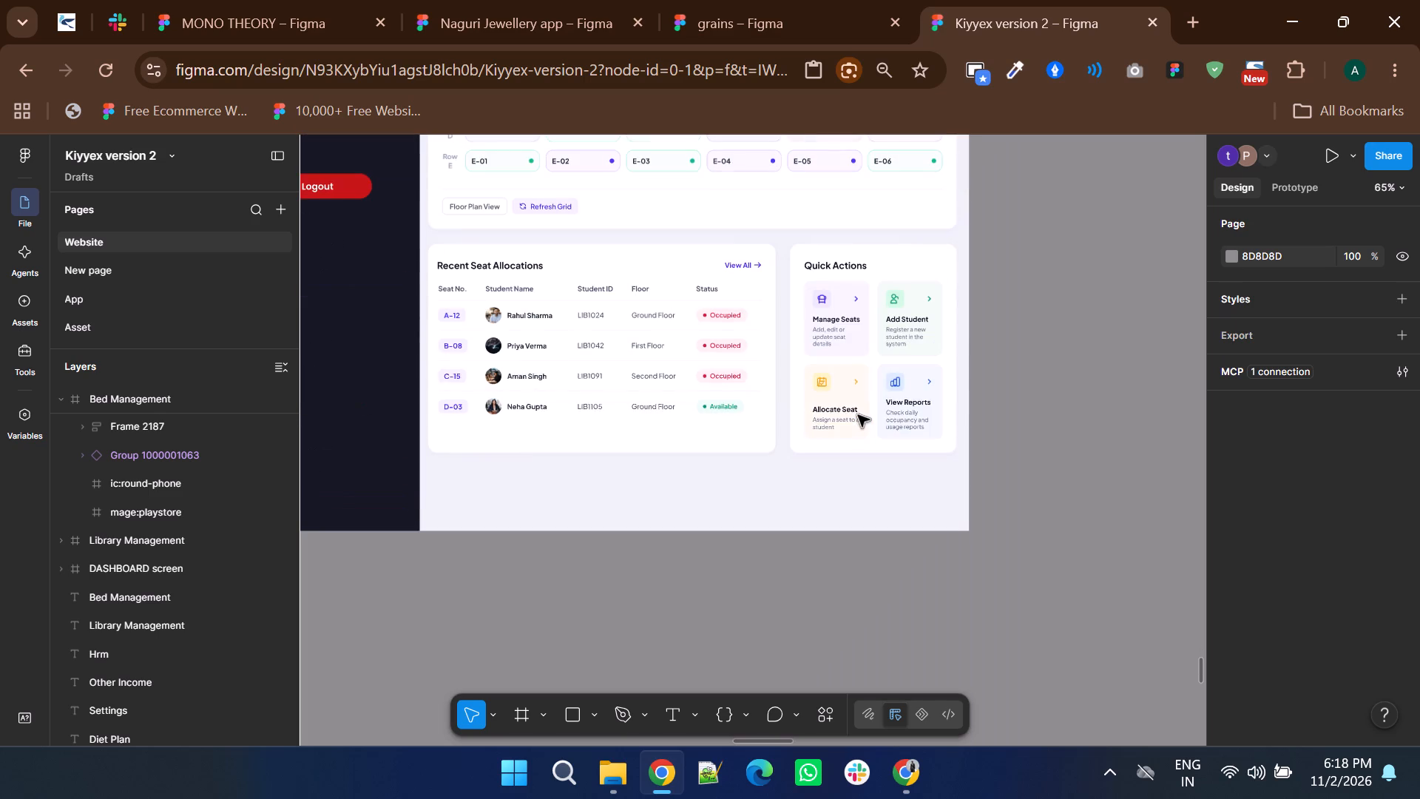
scroll(905, 317, "up", 3, "ctrl")
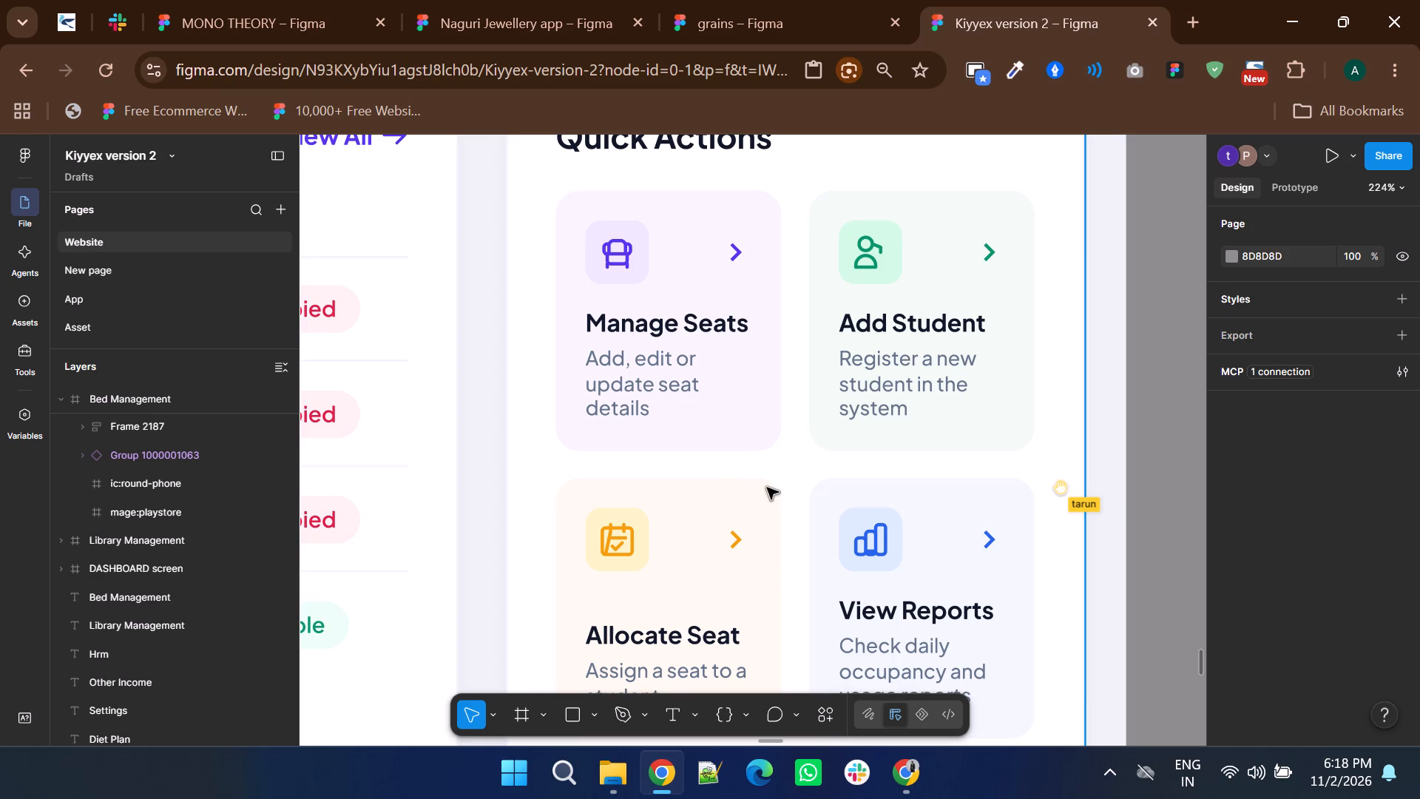
scroll(761, 490, "down", 4, "ctrl")
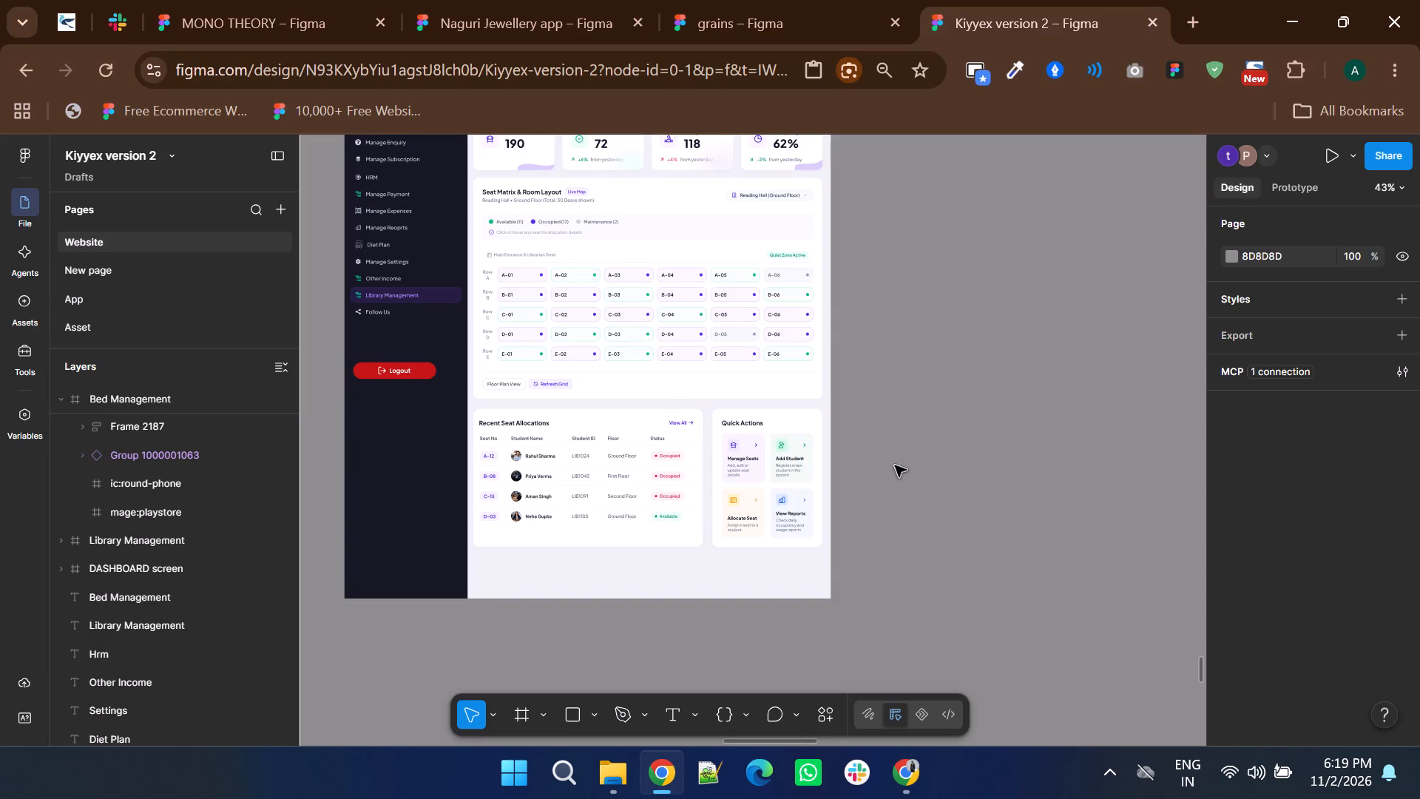
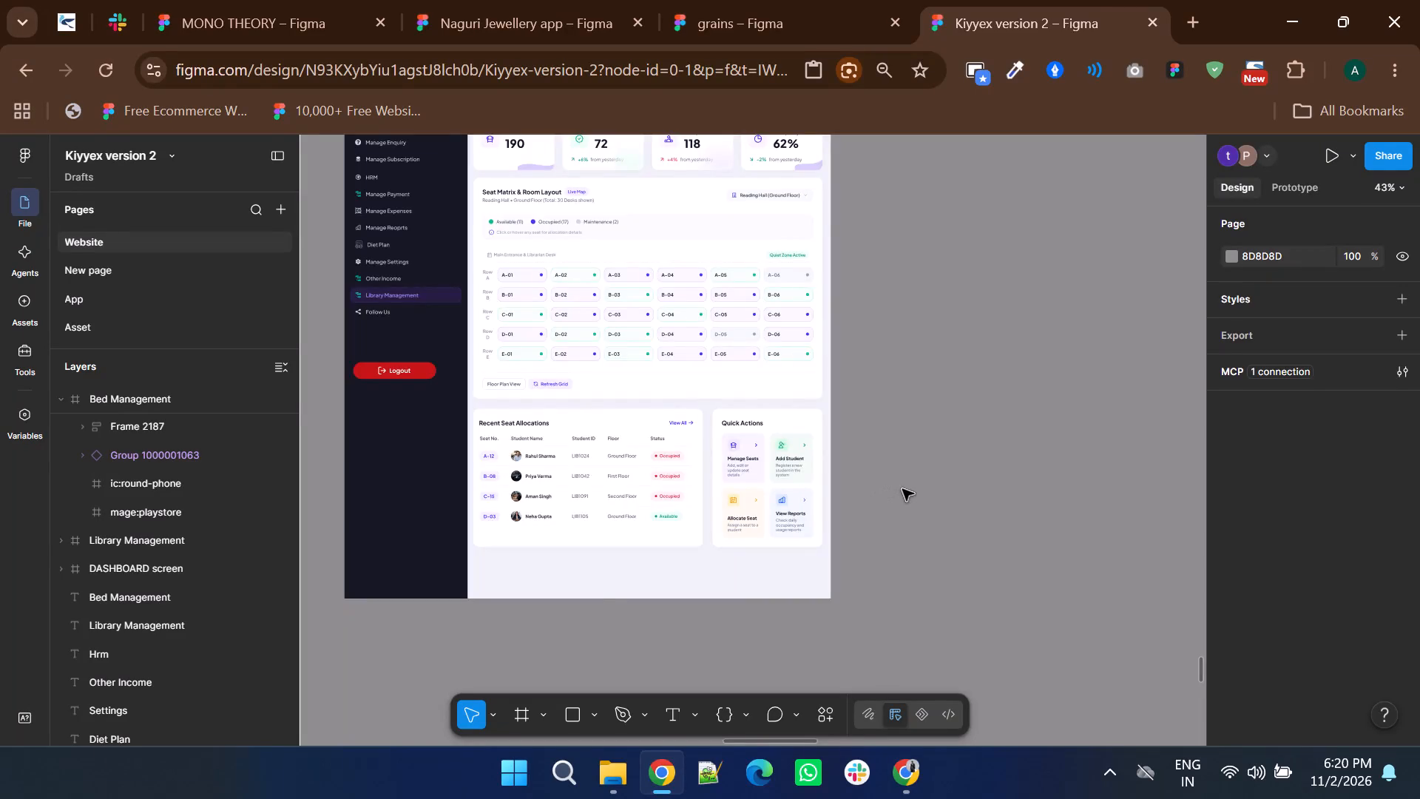
Examine the Library Management screen's cards, seat matrix and sidebar, and compare them with the Bed Management screen's sidebar and rows.
scroll(907, 490, "down", 1, "ctrl")
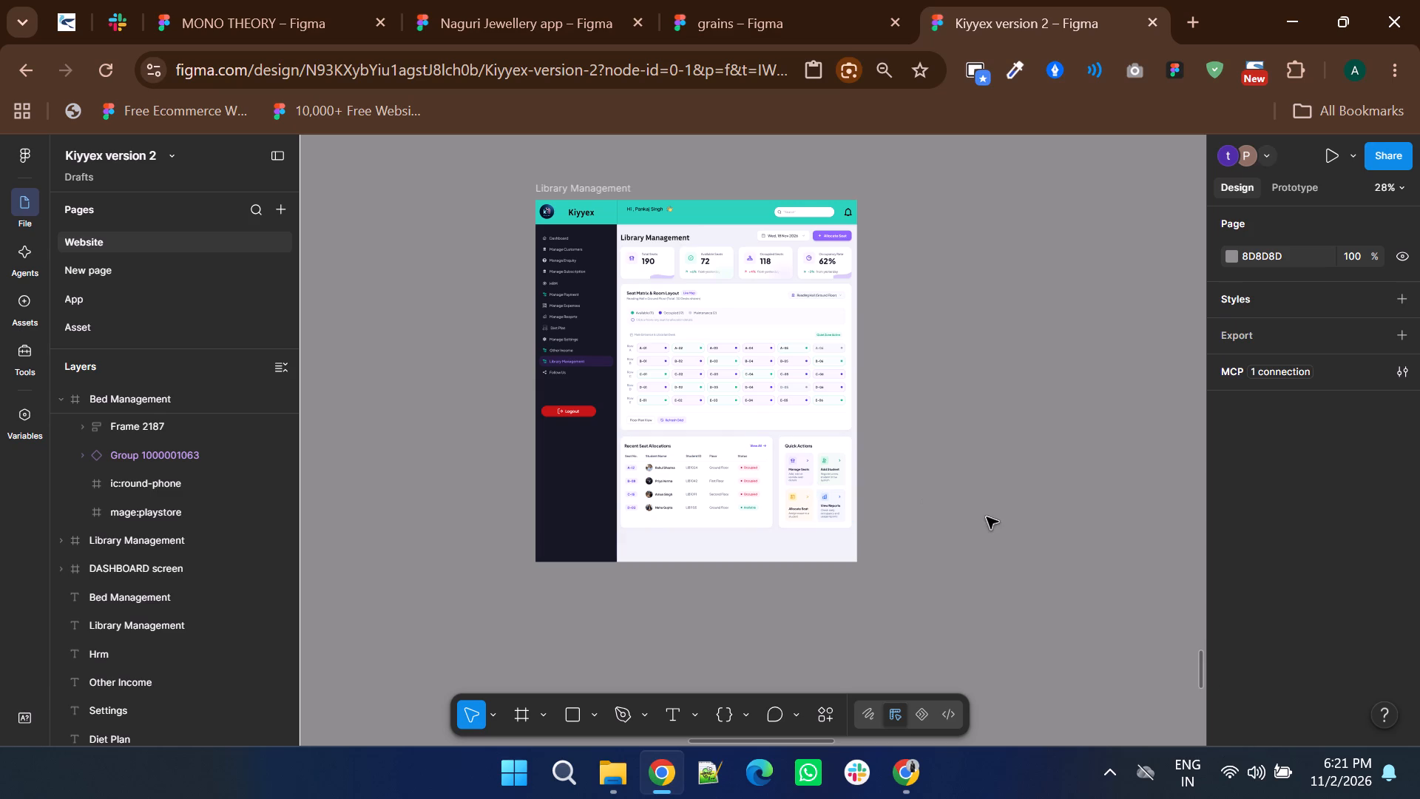
scroll(713, 339, "up", 4, "ctrl")
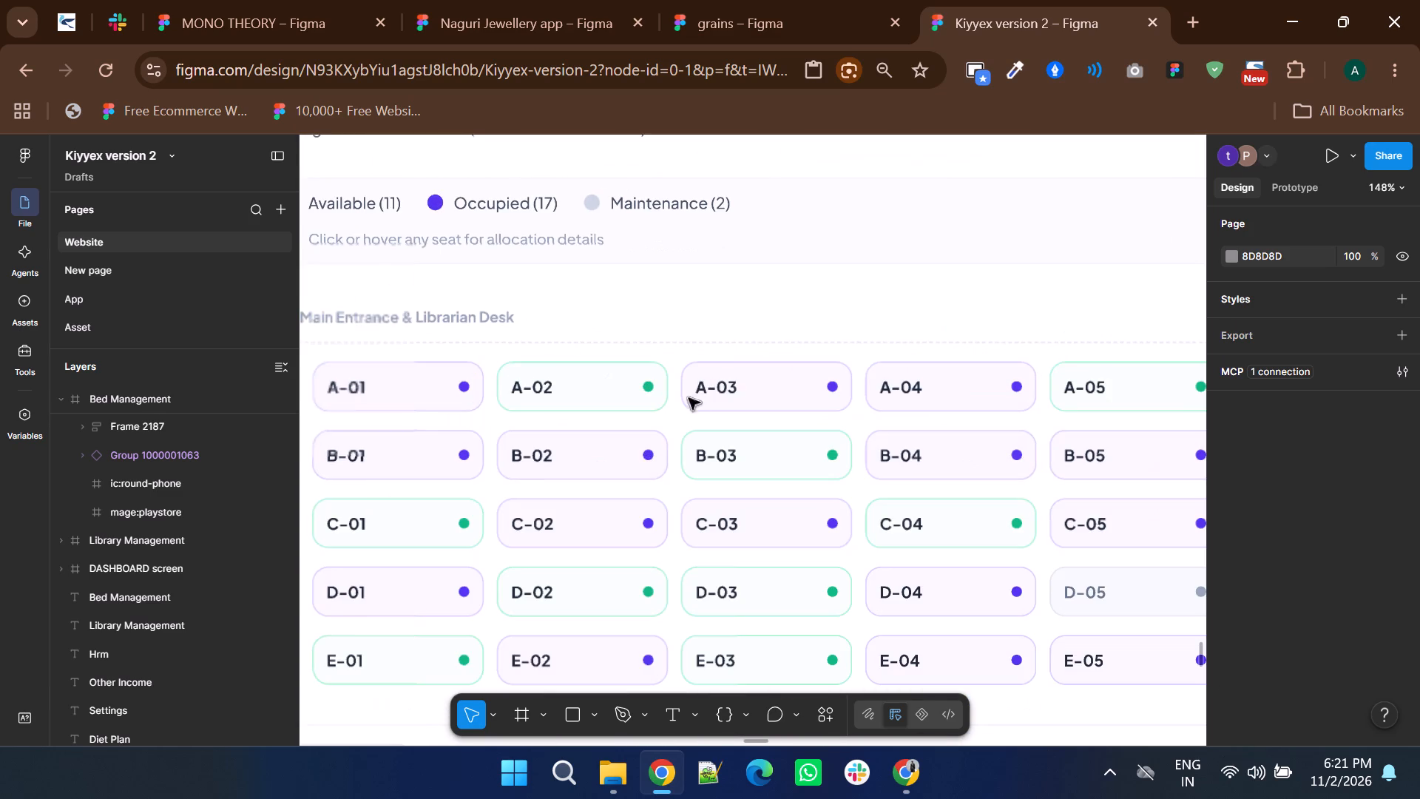
scroll(646, 446, "down", 2, "ctrl")
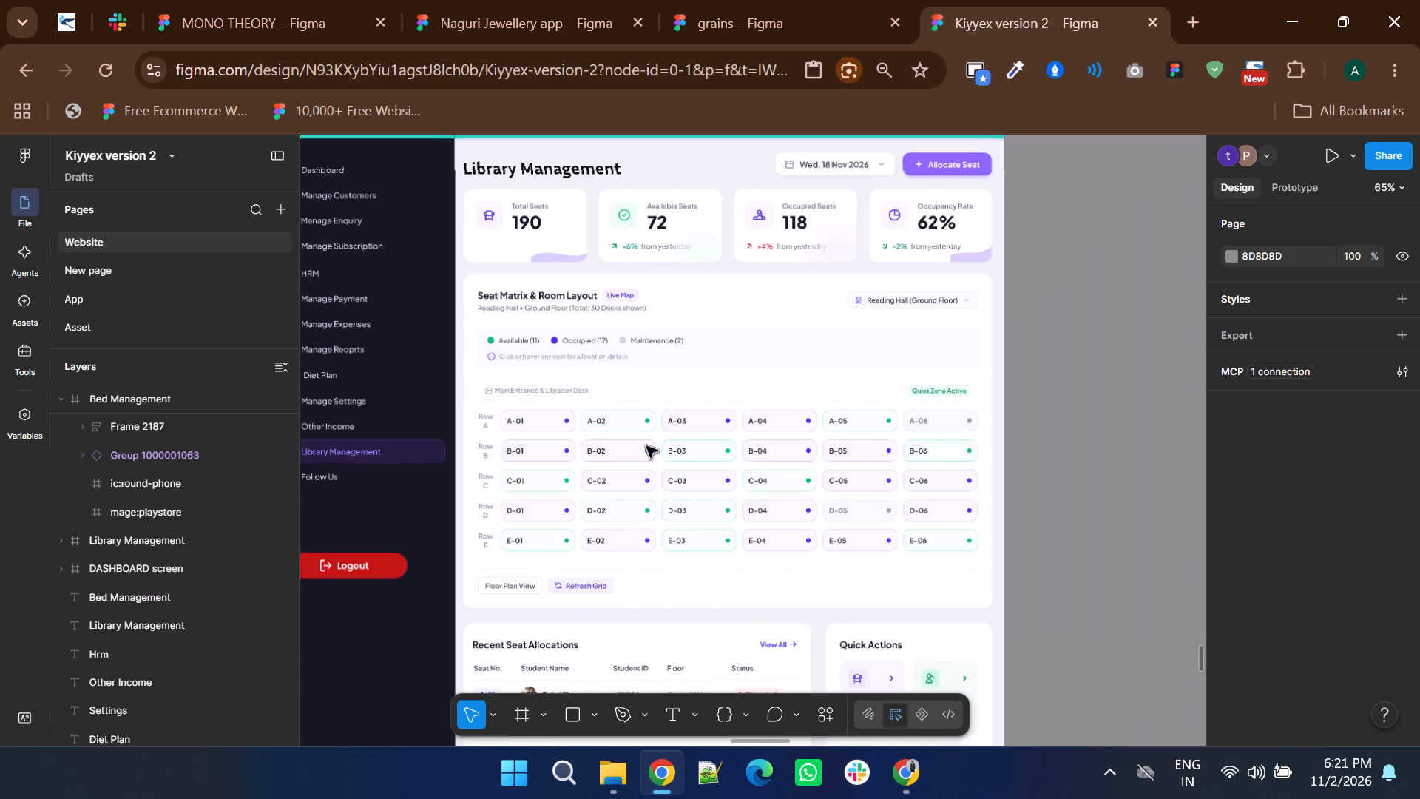
scroll(646, 446, "down", 1, "ctrl")
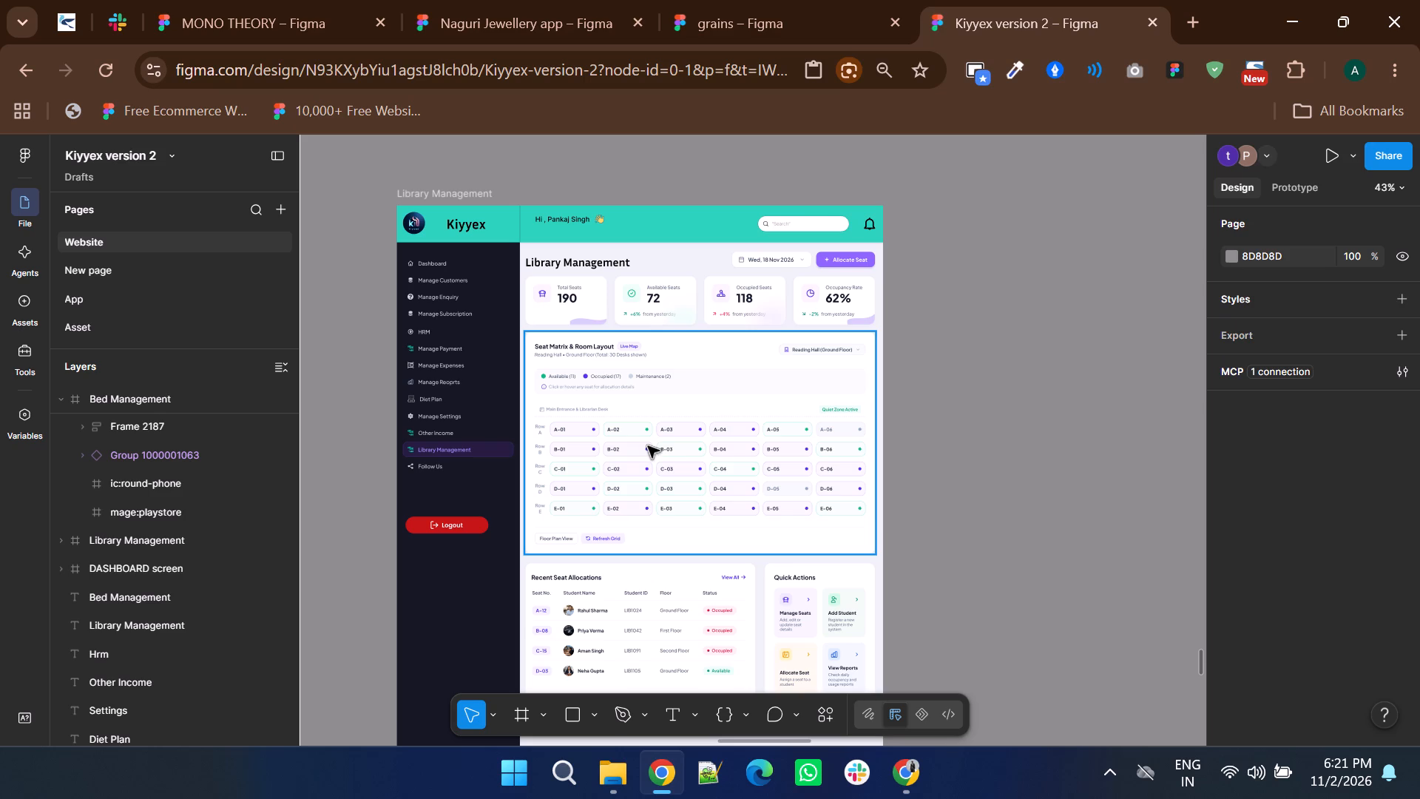
scroll(683, 330, "up", 2, "ctrl")
scroll(799, 373, "down", 1, "ctrl")
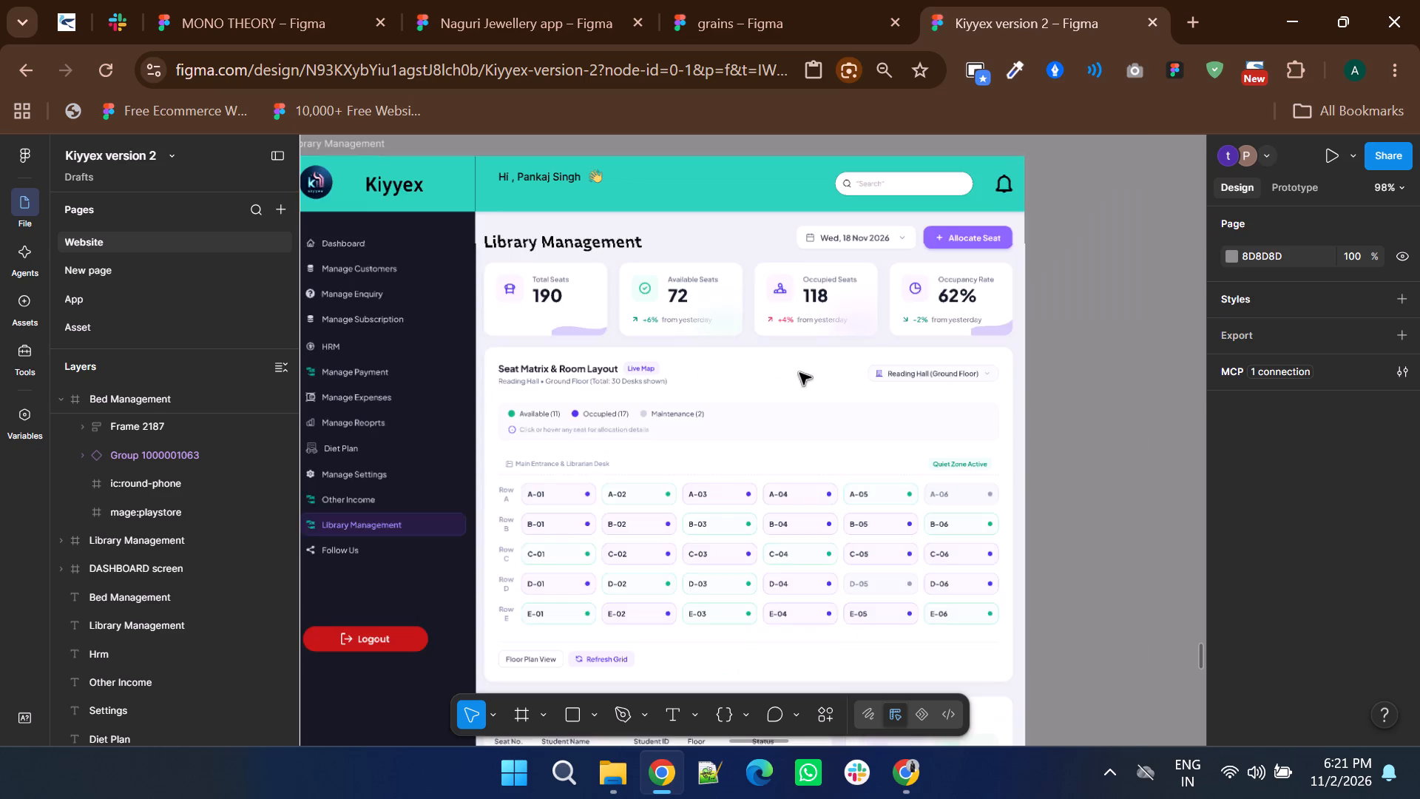
scroll(799, 373, "down", 1, "ctrl")
scroll(388, 488, "up", 3, "ctrl")
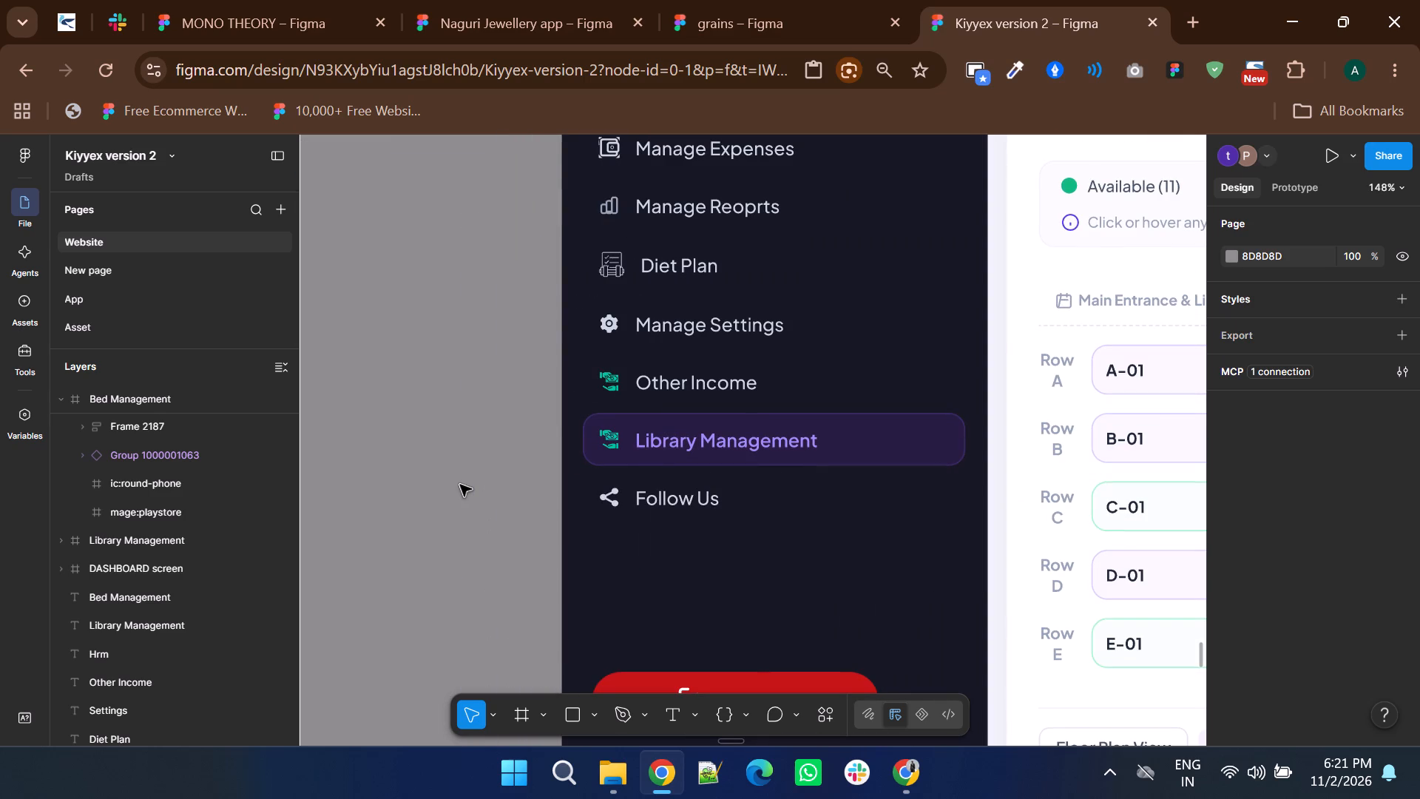
scroll(542, 343, "down", 8, "ctrl")
scroll(609, 454, "down", 3)
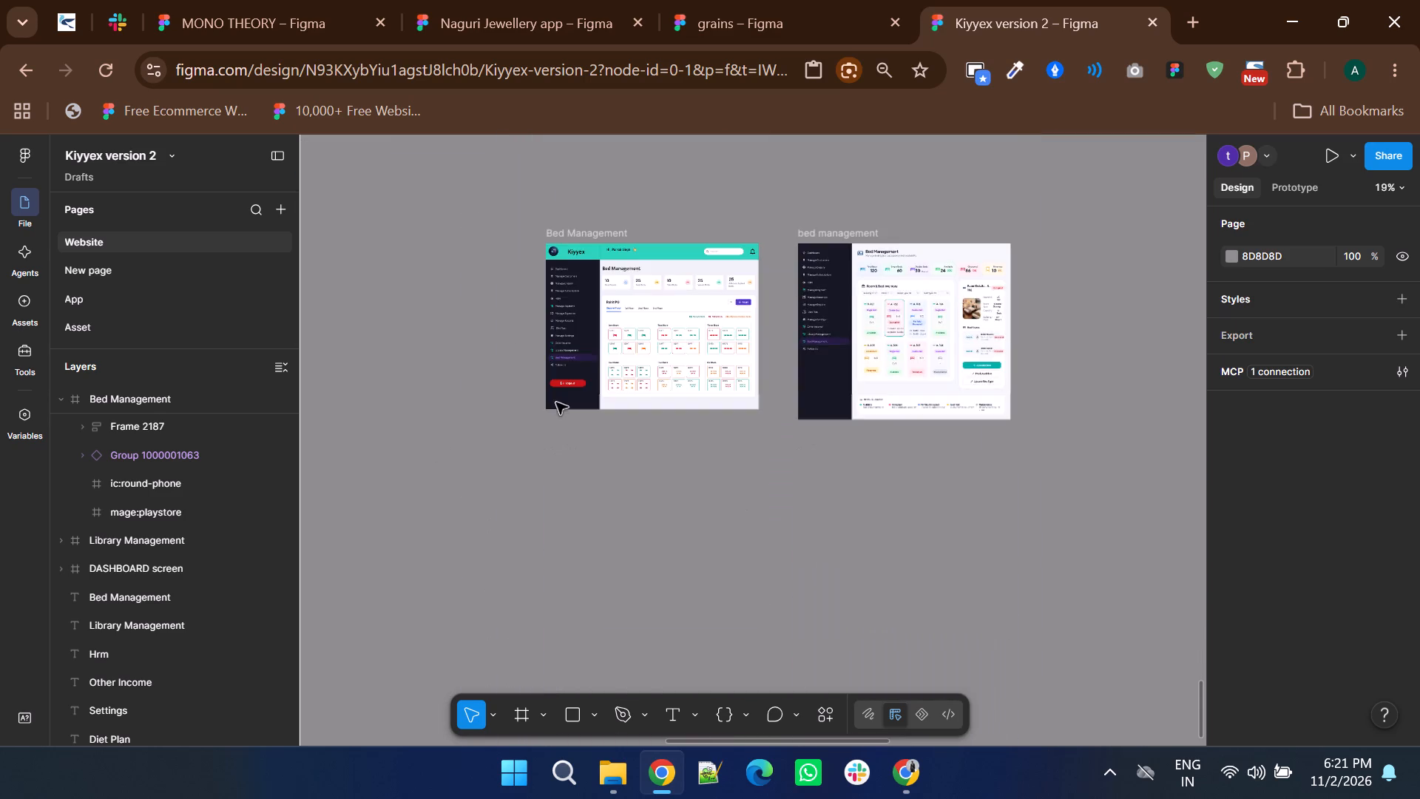
scroll(544, 303, "up", 5, "ctrl")
scroll(676, 594, "down", 3)
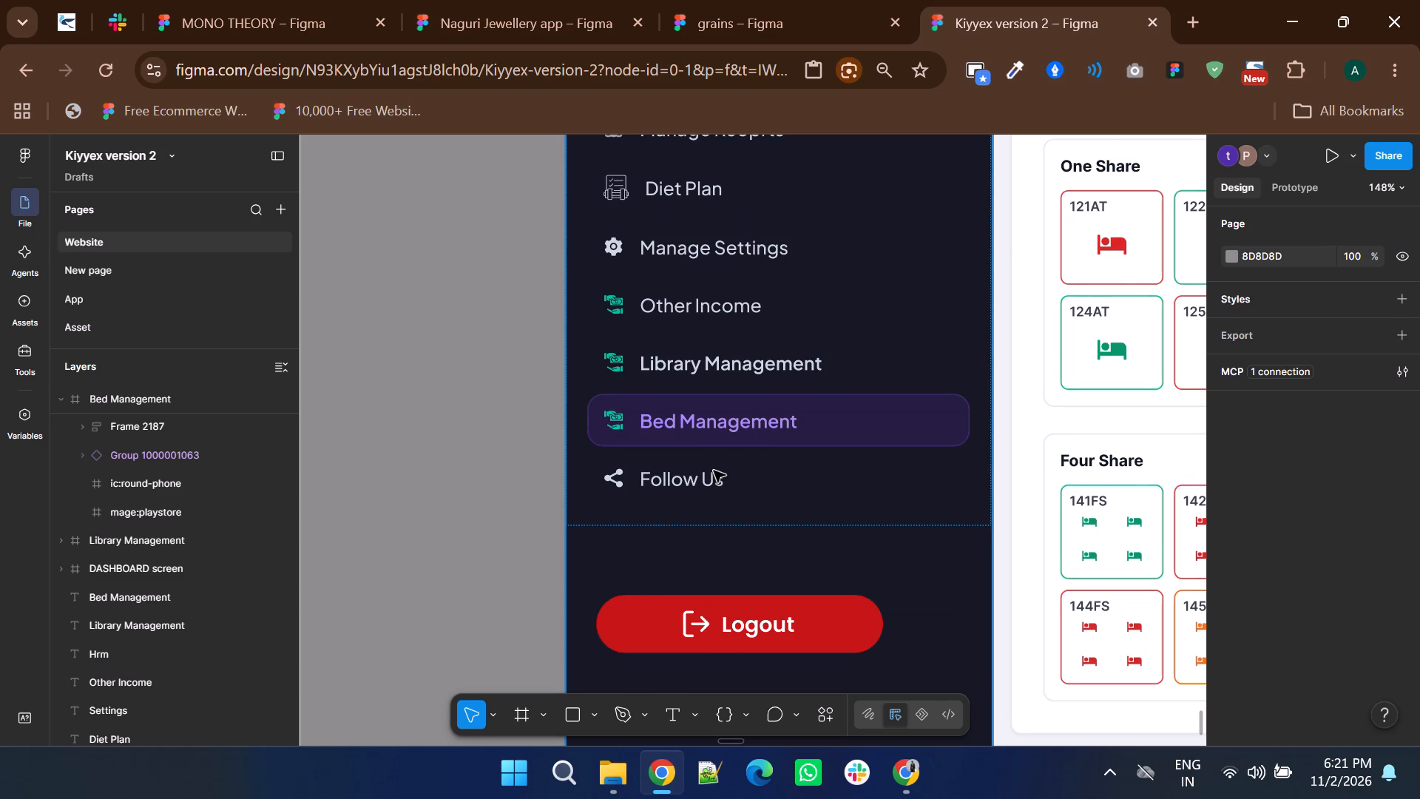
scroll(669, 414, "down", 8, "ctrl")
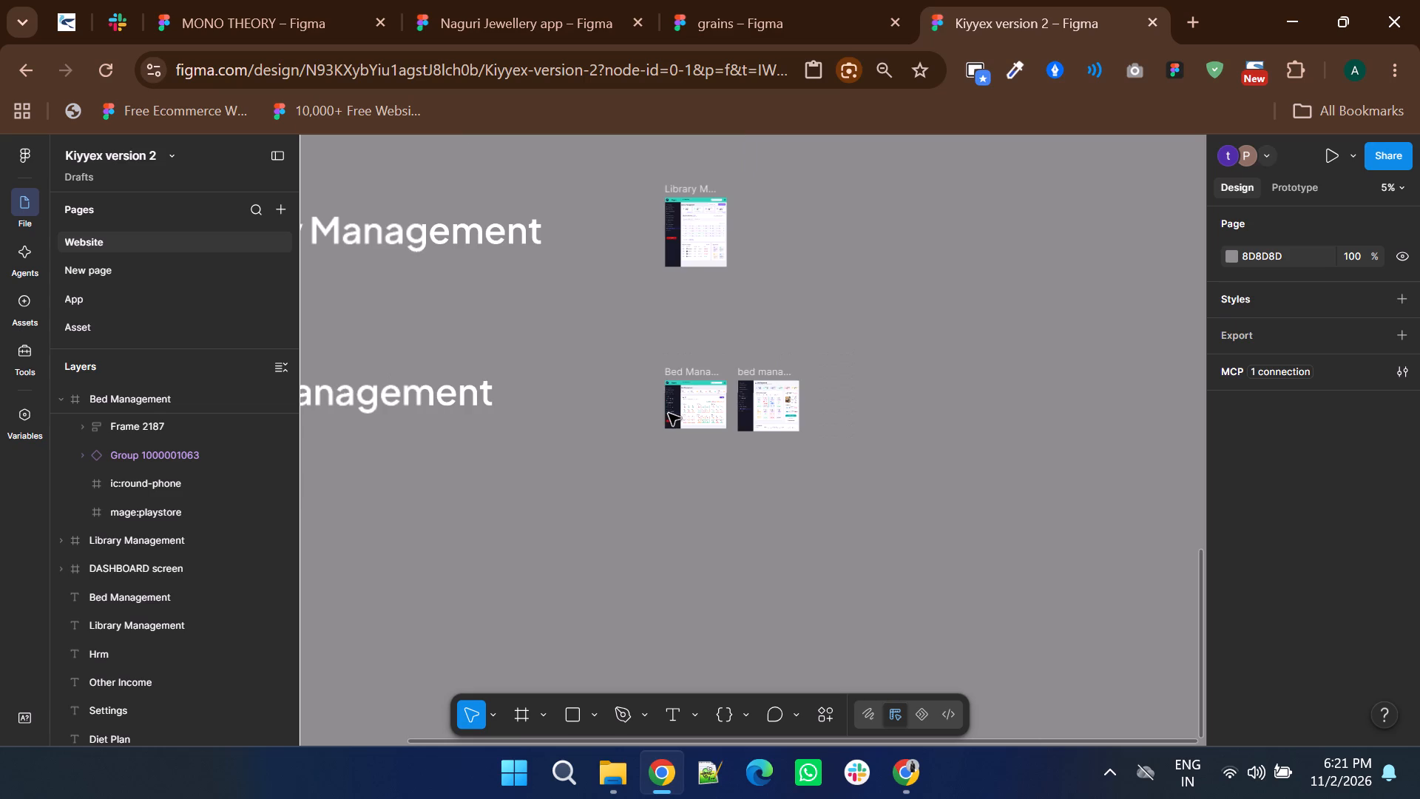
Cut the Library Management and Bed Management row labels together with their three screens from the Website page.
scroll(633, 417, "up", 1)
scroll(803, 405, "down", 2, "ctrl")
left_click_drag(517, 354, 641, 385)
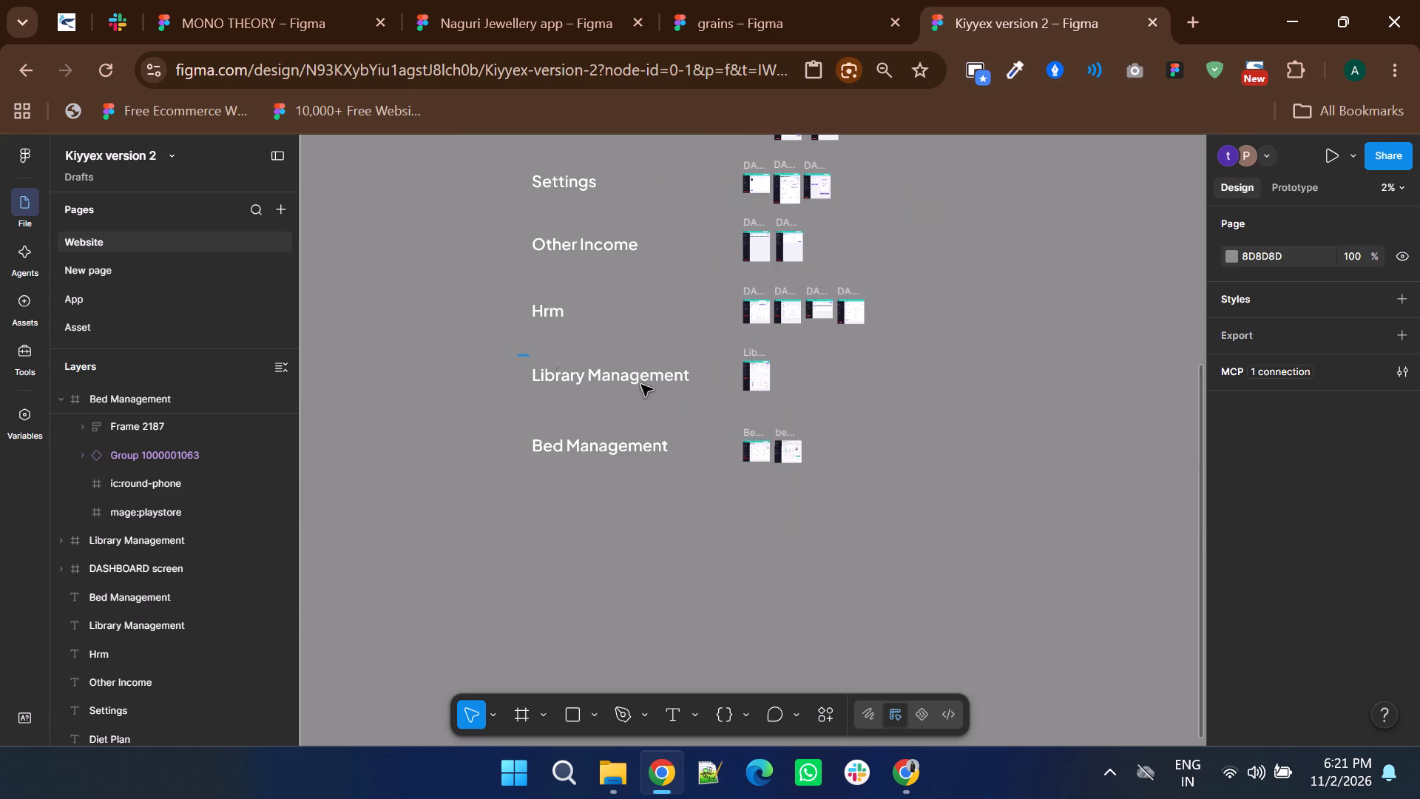
left_click_drag(641, 385, 1024, 529)
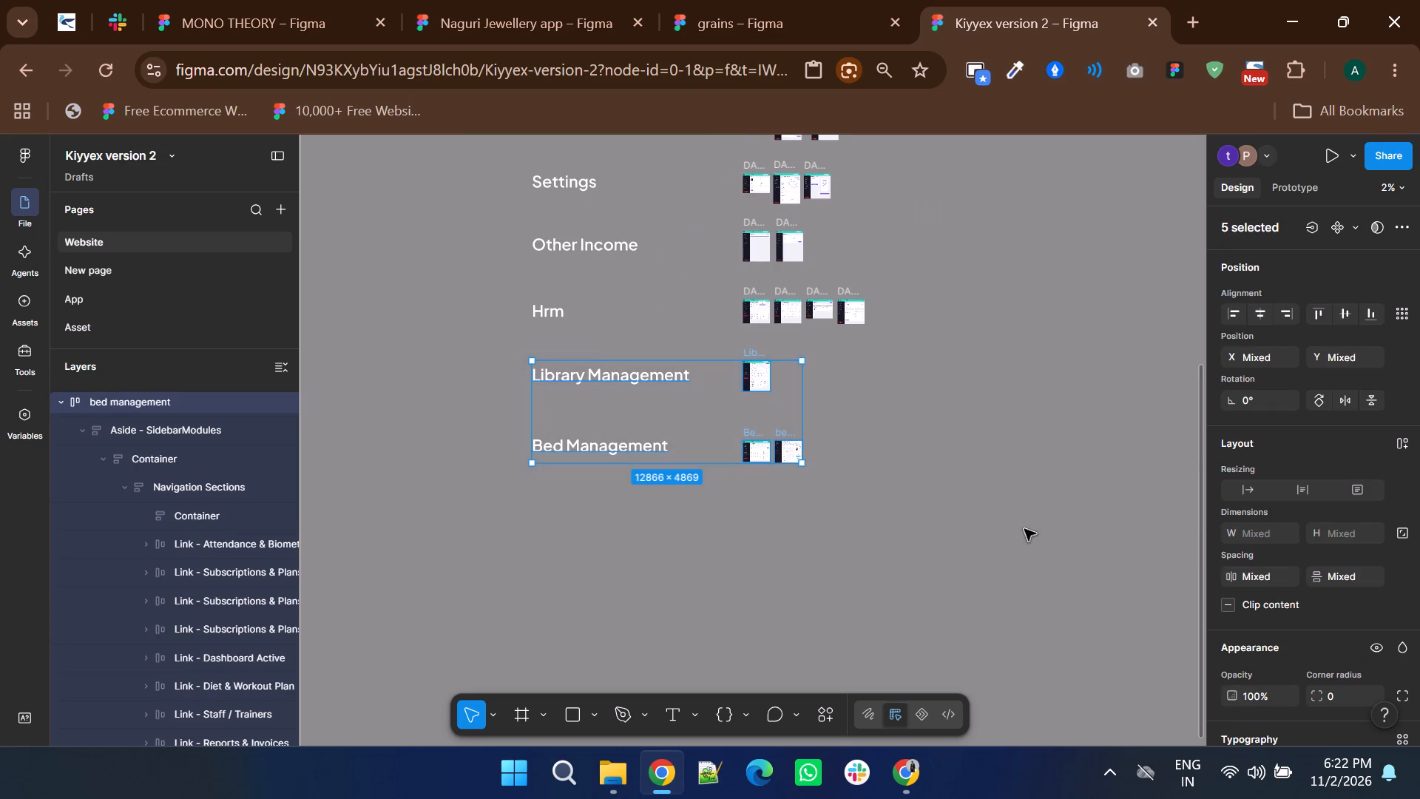
key("ctrl+x")
Add a new page to the file and name it "bed and seat".
left_click(280, 204)
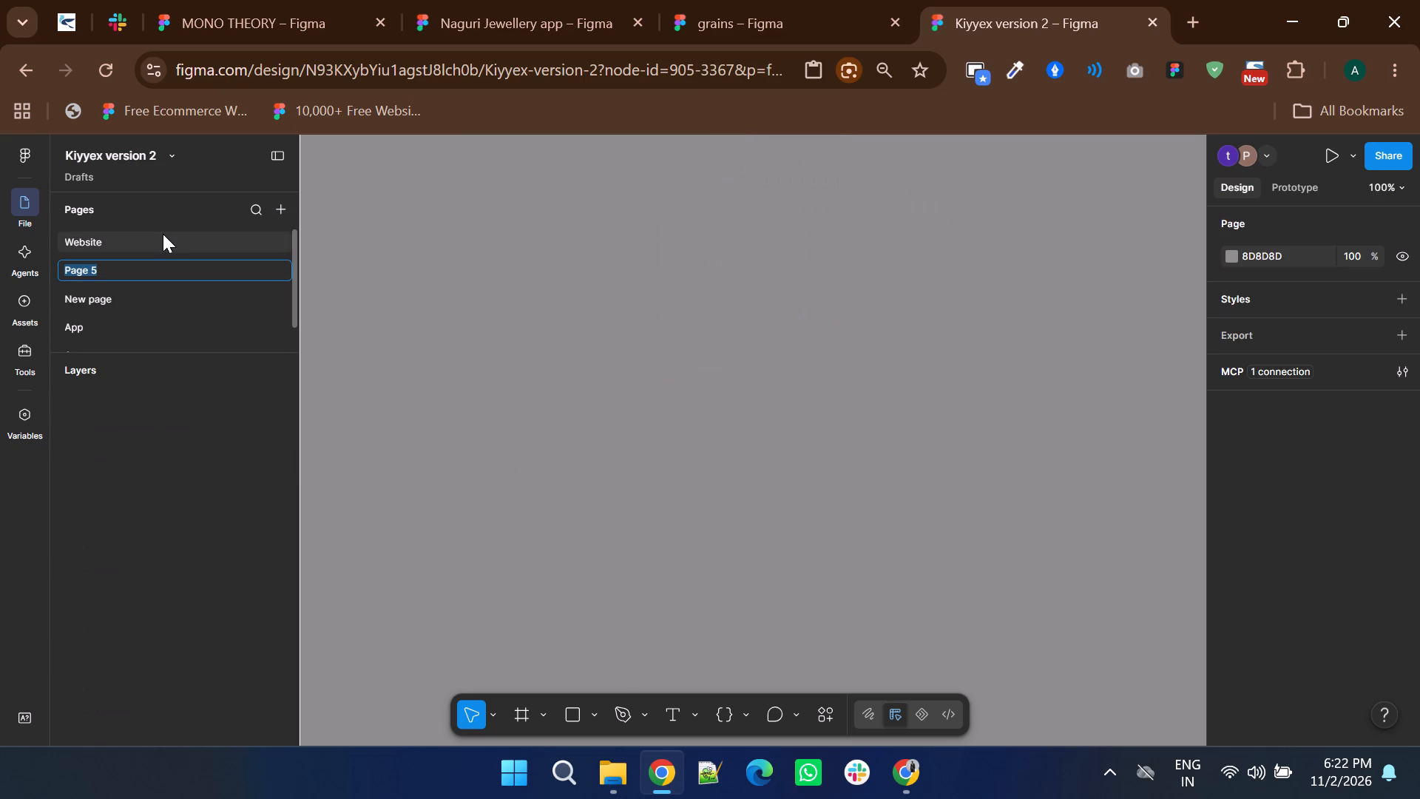
type("bed am")
key("BackSpace")
key("BackSpace")
type("mana")
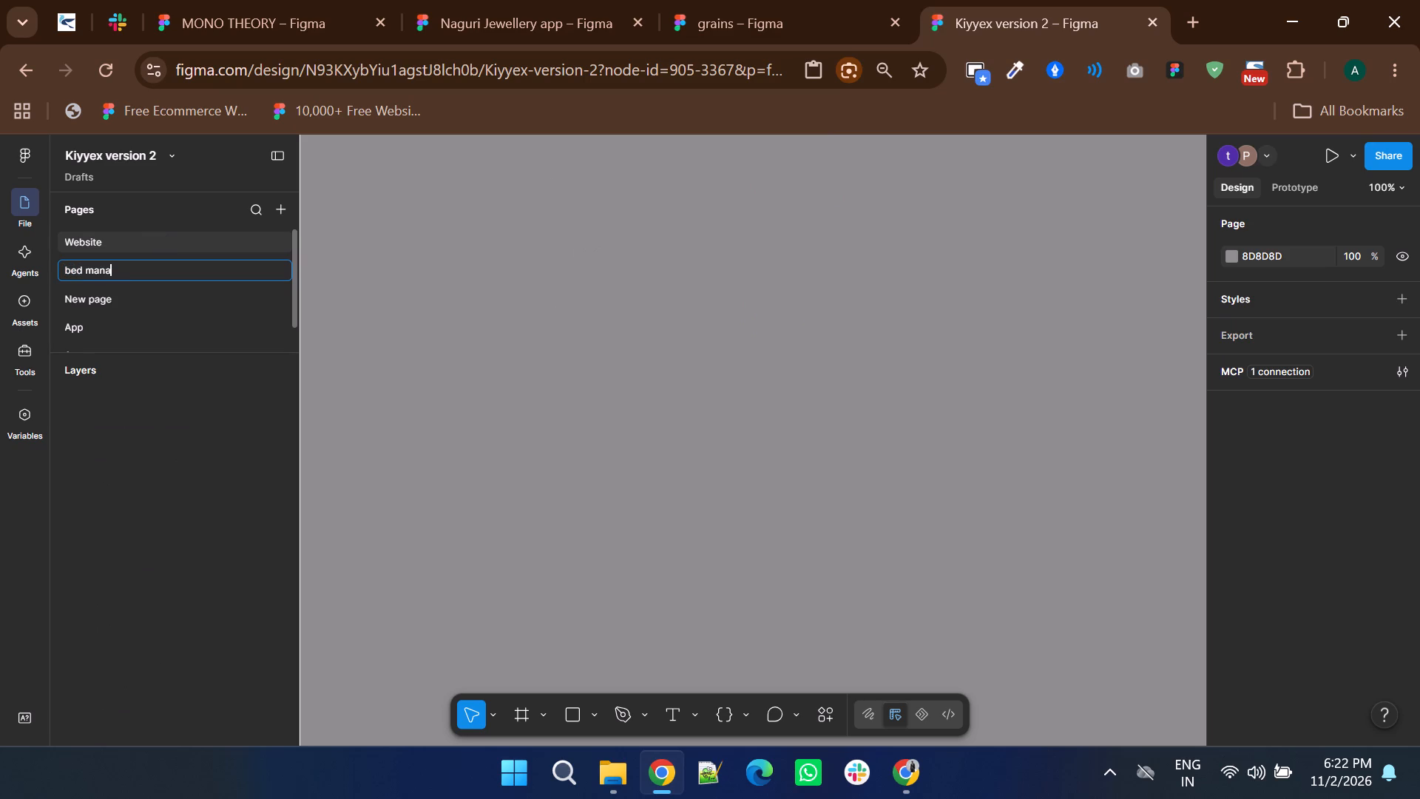
key("BackSpace")
key("BackSpace")
key("BackSpace")
key("BackSpace")
key("BackSpace")
key("space")
type("and seat")
key("Return")
Paste the cut Library Management and Bed Management labels and screens onto the empty "bed and seat" page and deselect them.
left_click(472, 298)
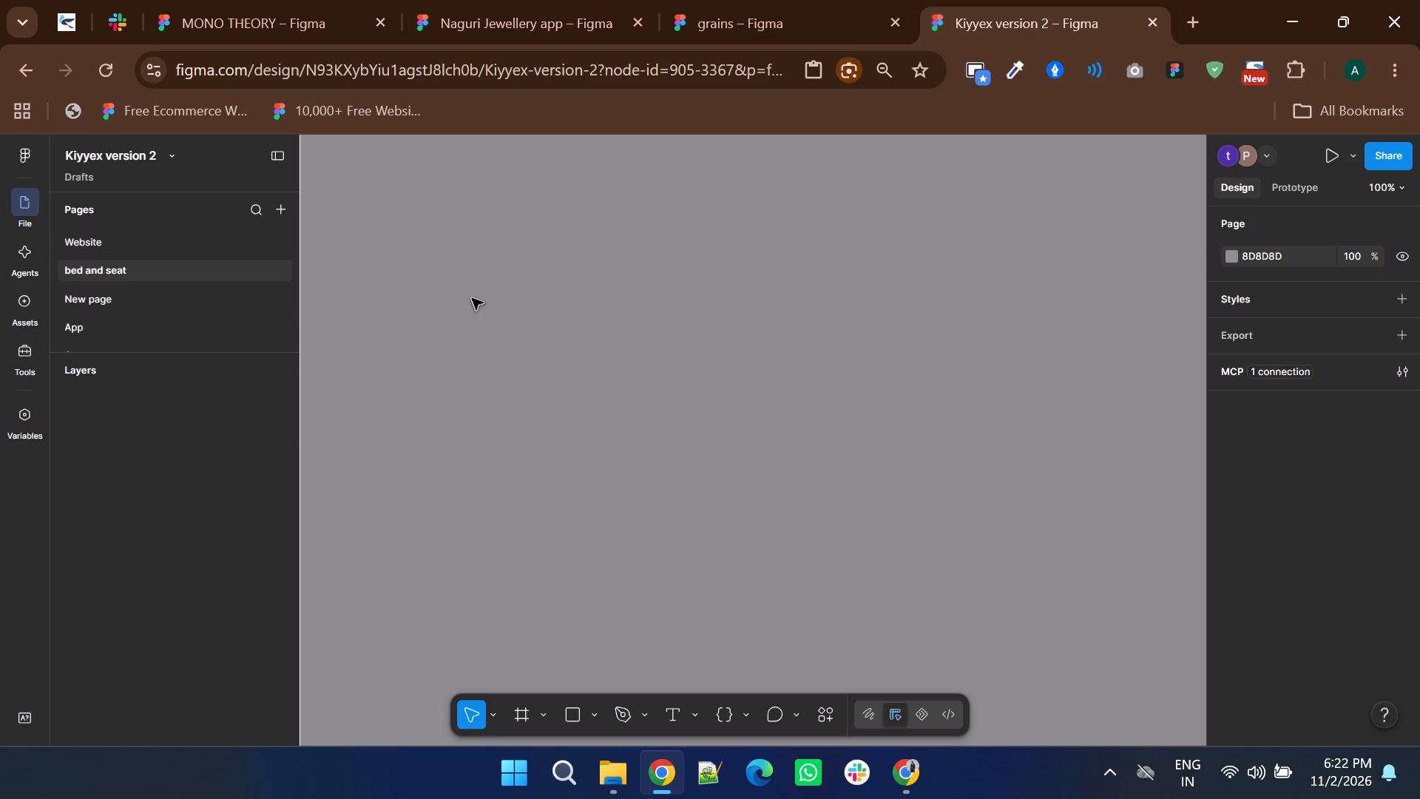
key("ctrl+v")
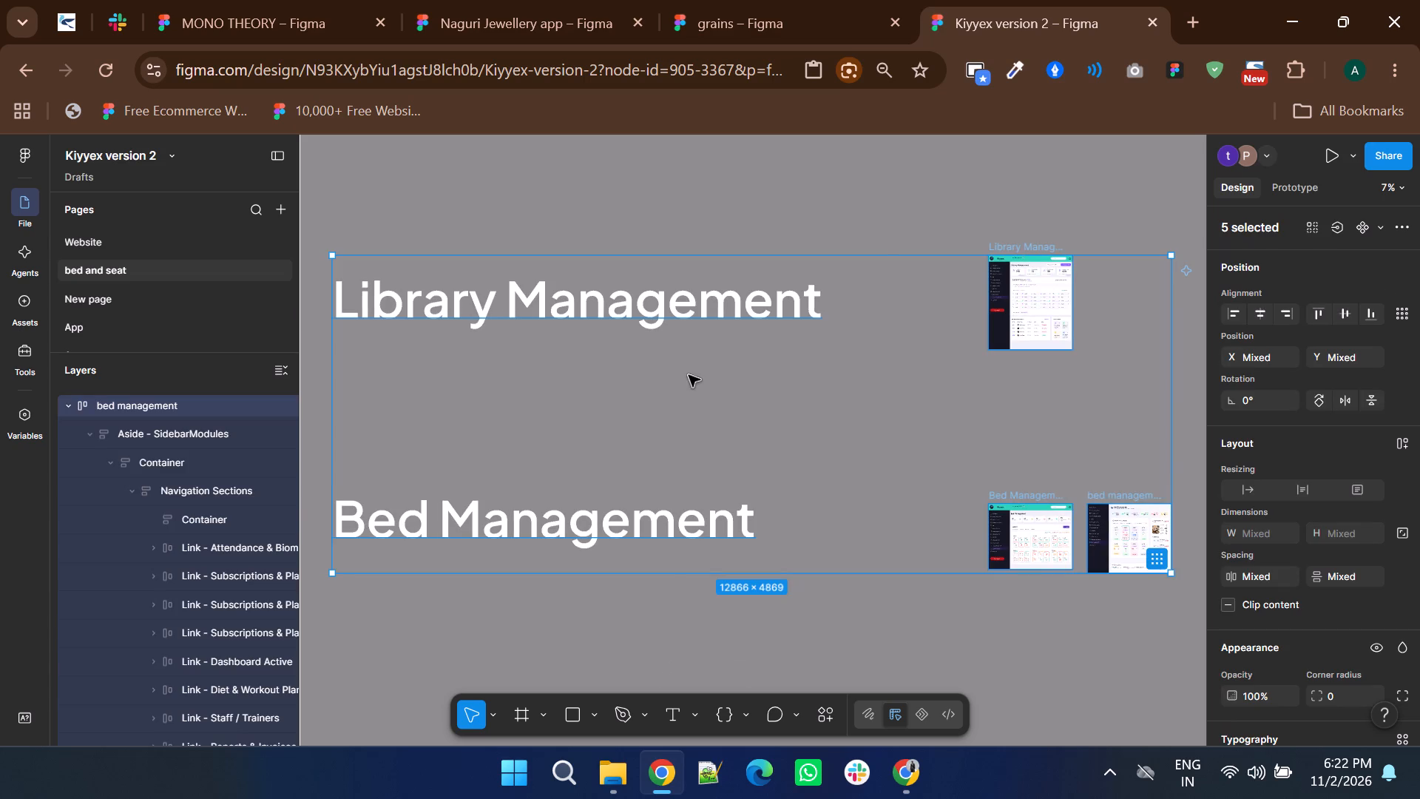
scroll(689, 375, "down", 1, "shift")
scroll(689, 375, "down", 1, "ctrl")
left_click(1002, 435)
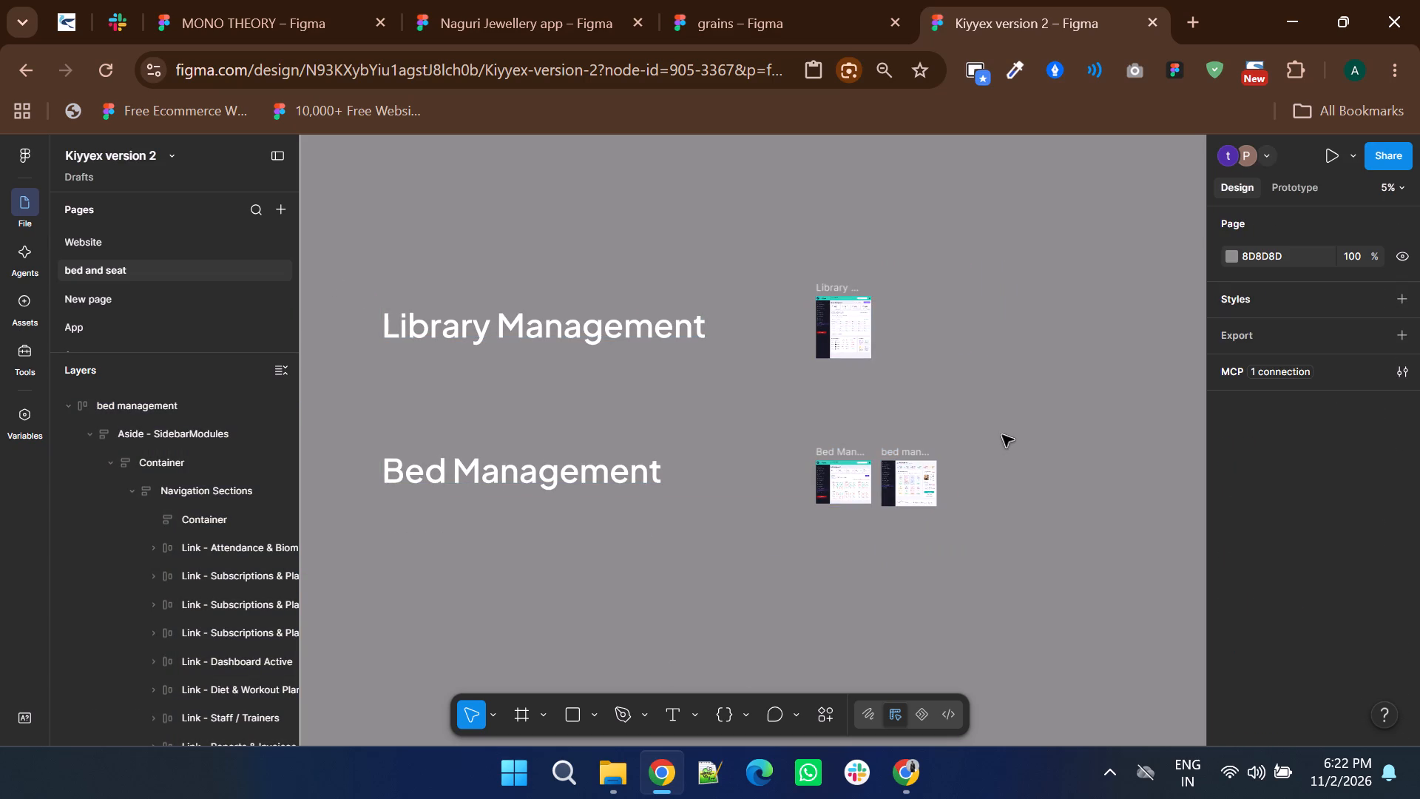
scroll(1002, 435, "down", 1, "shift")
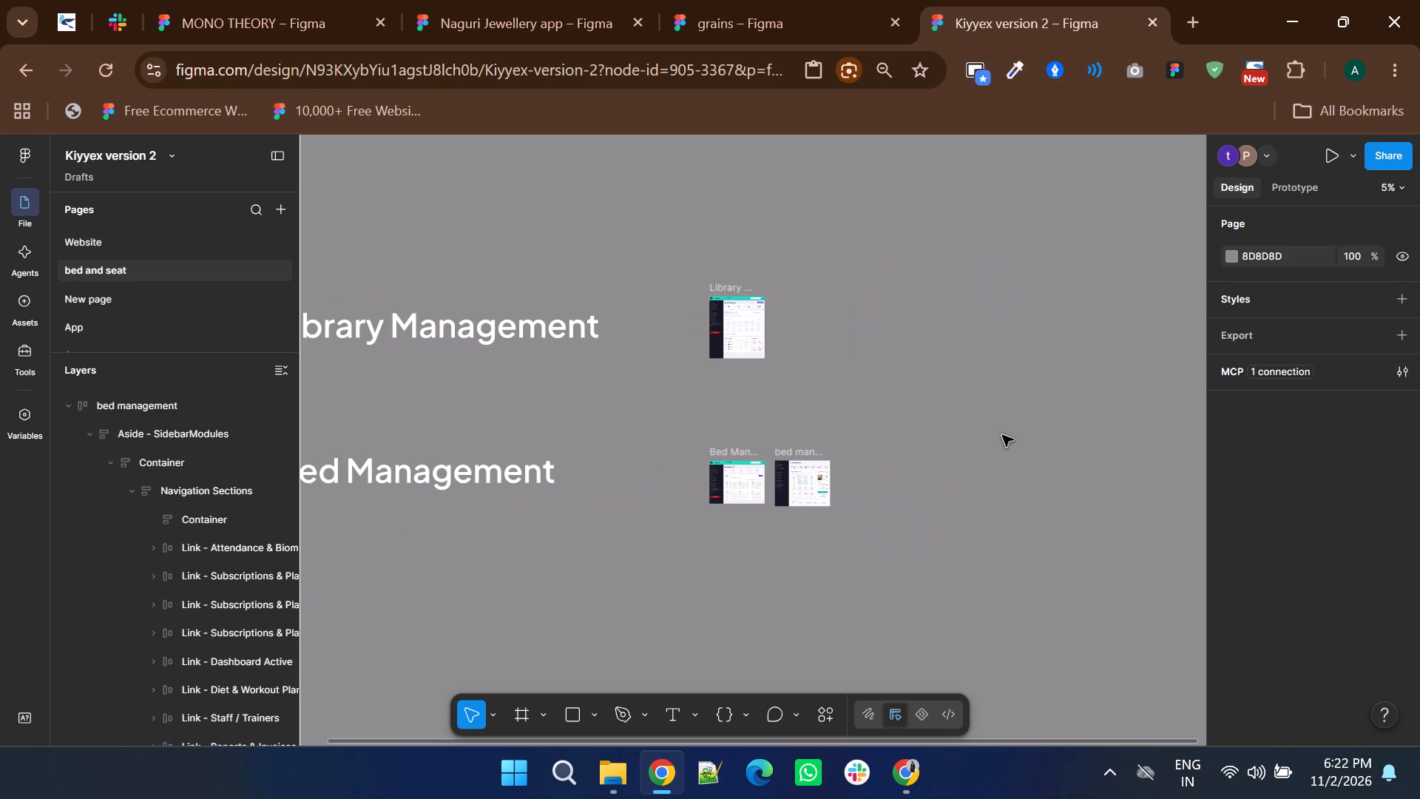